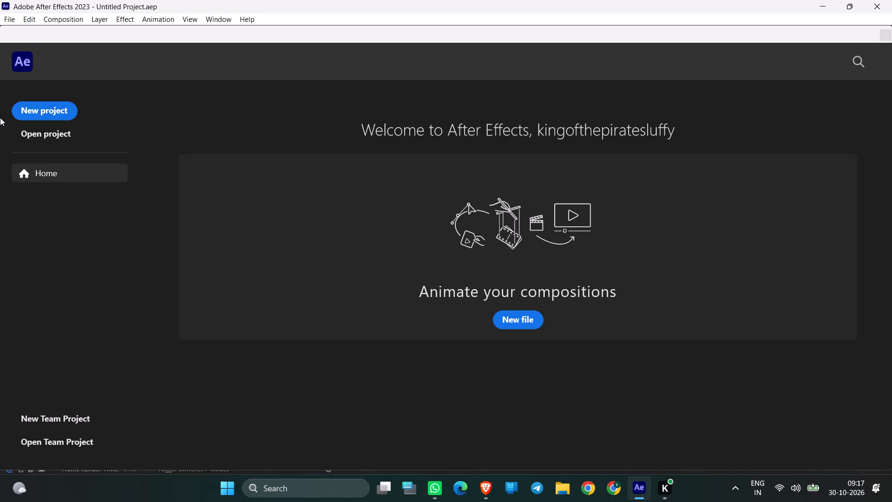
Start a new project and create a 1920x1080, 29.97 fps composition named intro.
{"action": "left_click", "coordinate": [49, 113]}
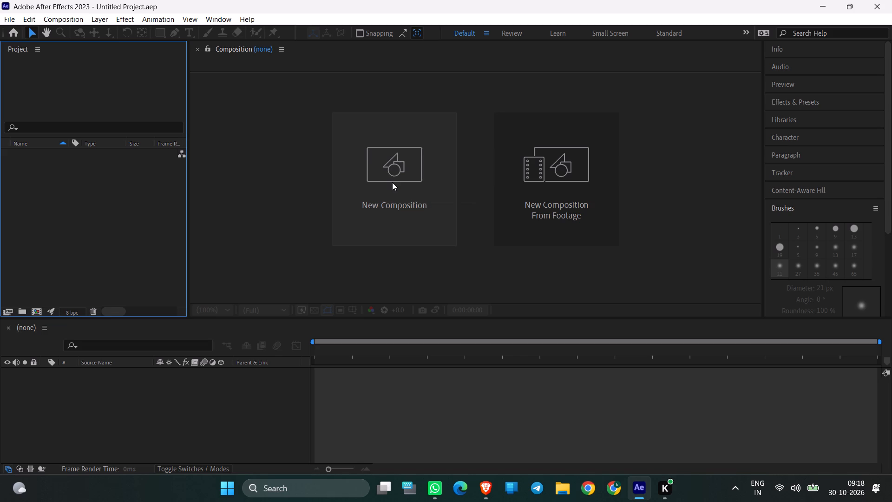
{"action": "left_click", "coordinate": [392, 182]}
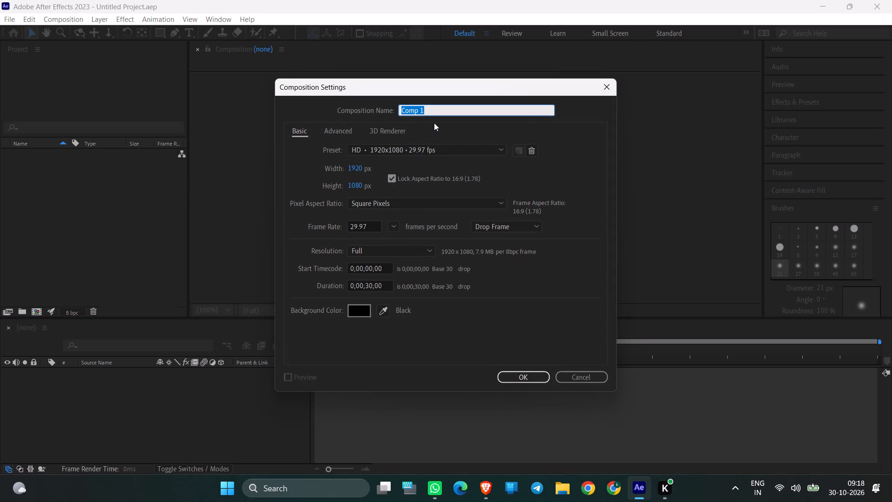
{"action": "key", "text": "BackSpace"}
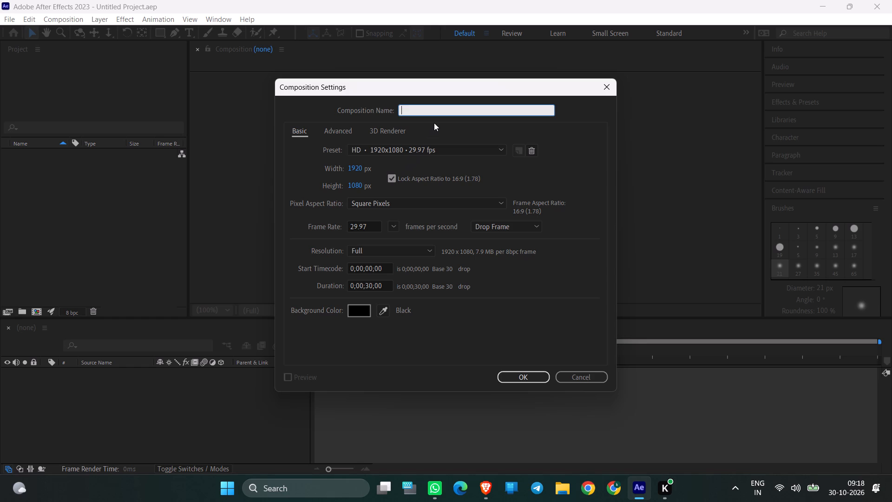
{"action": "type", "text": "intro"}
{"action": "left_click", "coordinate": [518, 376]}
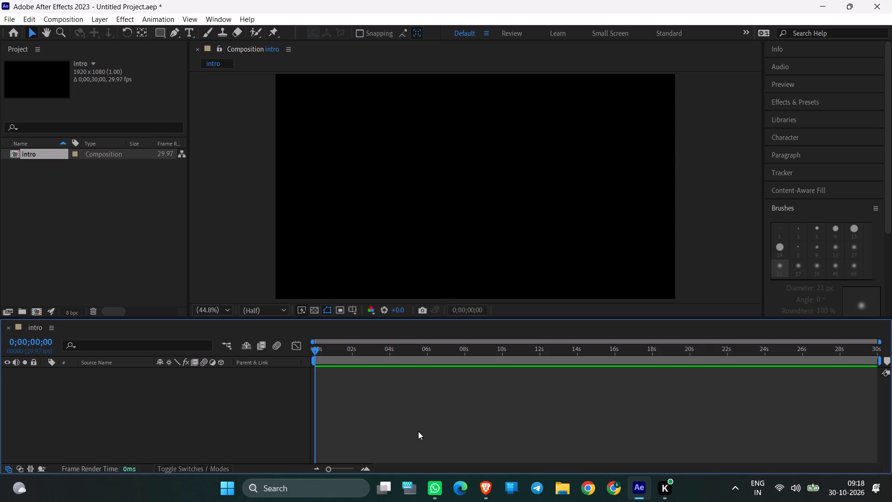
Import the video temp.mp4 as footage from the frnds folder on the D: drive.
{"action": "left_click", "coordinate": [7, 17]}
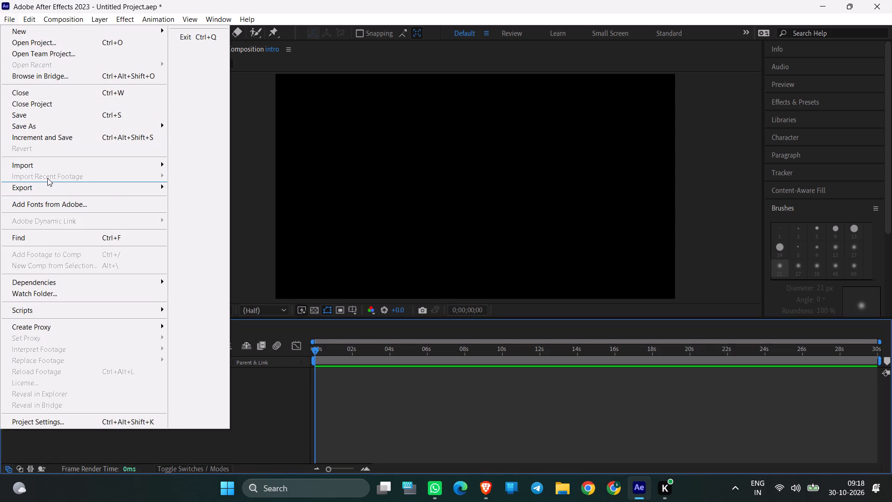
{"action": "left_click", "coordinate": [47, 165]}
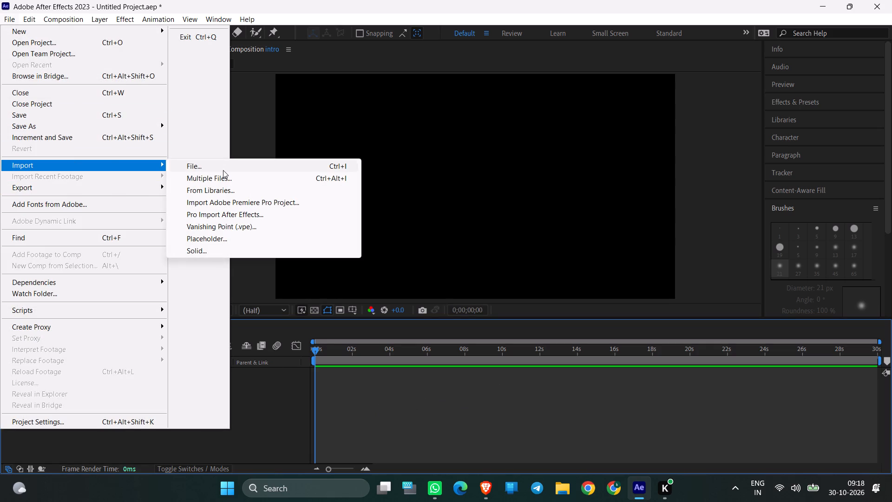
{"action": "left_click", "coordinate": [223, 170]}
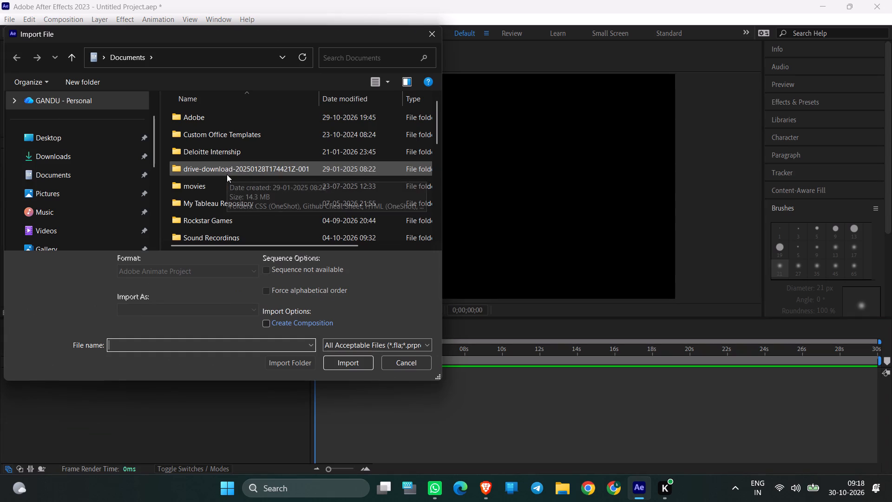
{"action": "scroll", "coordinate": [80, 160], "scroll_direction": "down", "scroll_amount": 5}
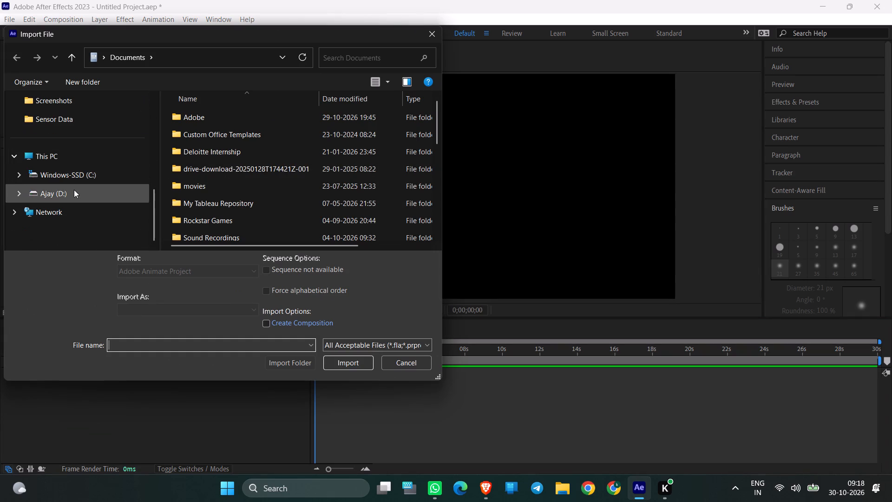
{"action": "left_click", "coordinate": [73, 193]}
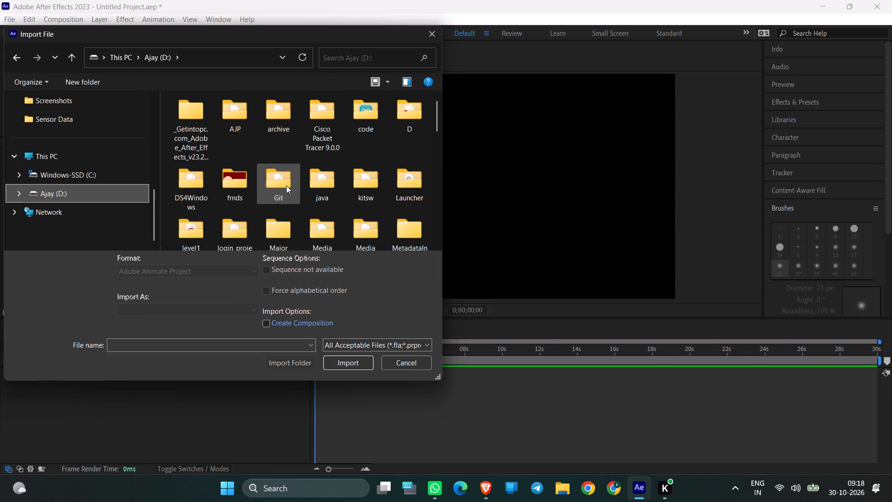
{"action": "scroll", "coordinate": [286, 185], "scroll_direction": "down", "scroll_amount": 15}
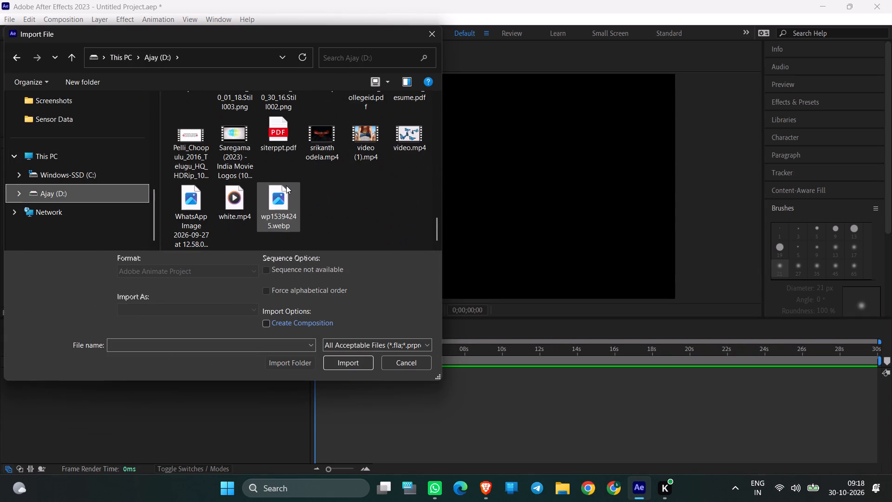
{"action": "scroll", "coordinate": [286, 185], "scroll_direction": "up", "scroll_amount": 3}
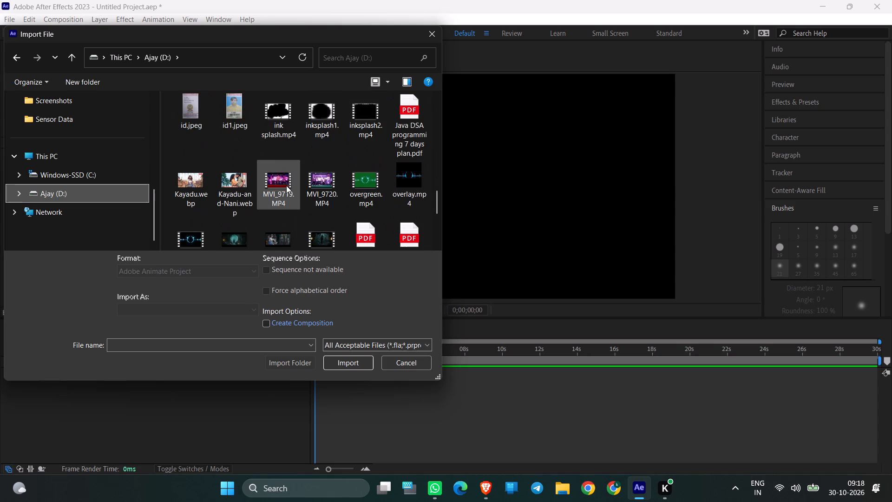
{"action": "scroll", "coordinate": [286, 185], "scroll_direction": "up", "scroll_amount": 5}
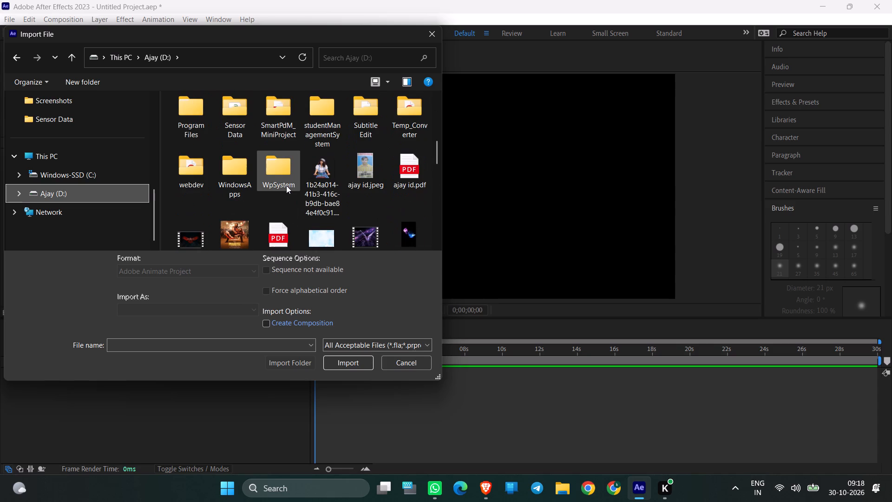
{"action": "scroll", "coordinate": [286, 185], "scroll_direction": "up", "scroll_amount": 1}
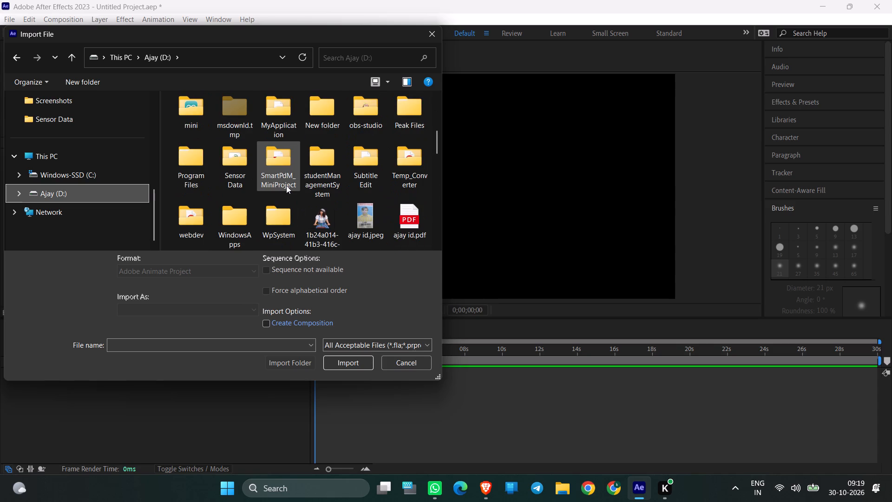
{"action": "scroll", "coordinate": [286, 185], "scroll_direction": "up", "scroll_amount": 1}
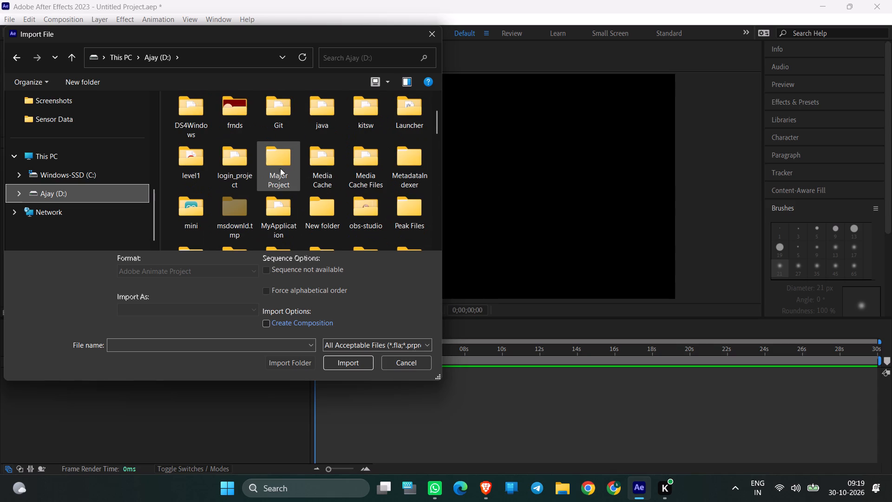
{"action": "left_click", "coordinate": [238, 114]}
{"action": "left_click", "coordinate": [349, 363]}
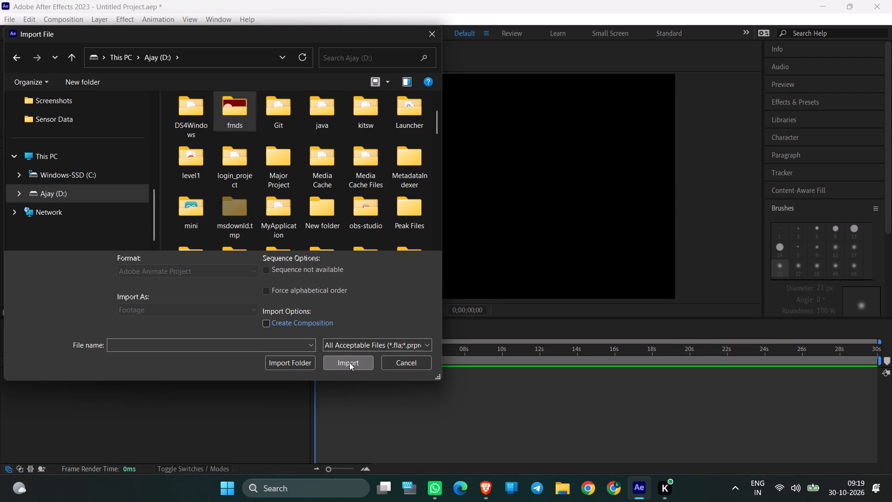
{"action": "left_click", "coordinate": [214, 152]}
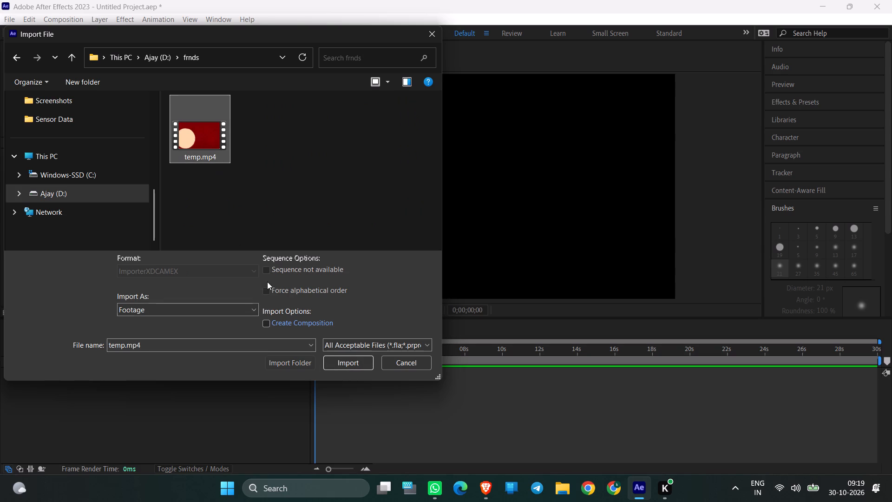
{"action": "left_click", "coordinate": [338, 363]}
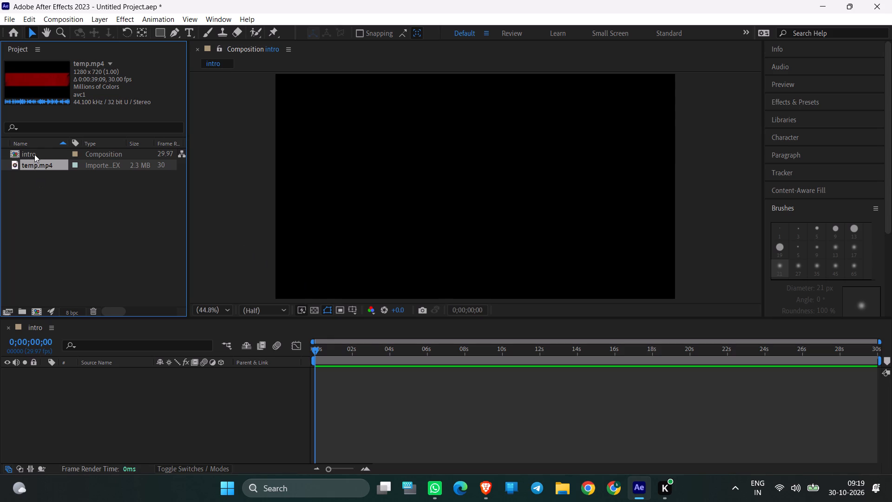
Add the temp.mp4 footage to the intro composition as a layer.
{"action": "left_click_drag", "start_coordinate": [34, 154], "coordinate": [38, 173]}
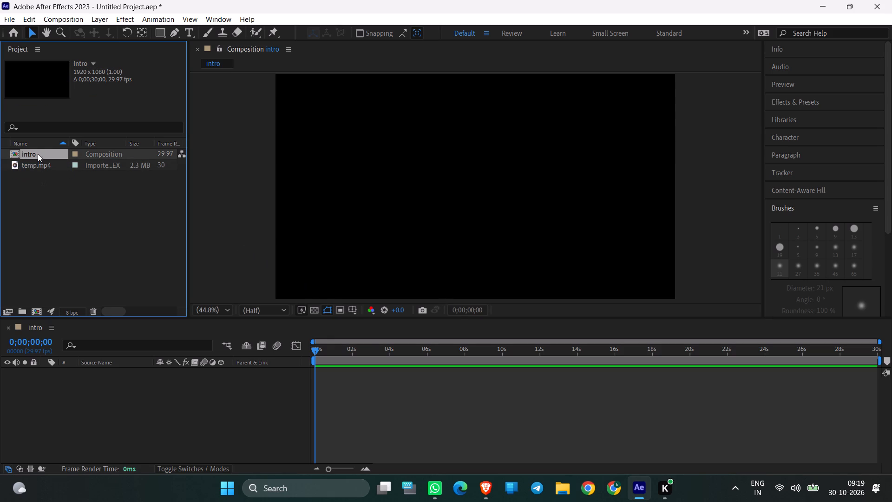
{"action": "left_click_drag", "start_coordinate": [38, 154], "coordinate": [33, 181]}
{"action": "left_click_drag", "start_coordinate": [35, 168], "coordinate": [35, 151]}
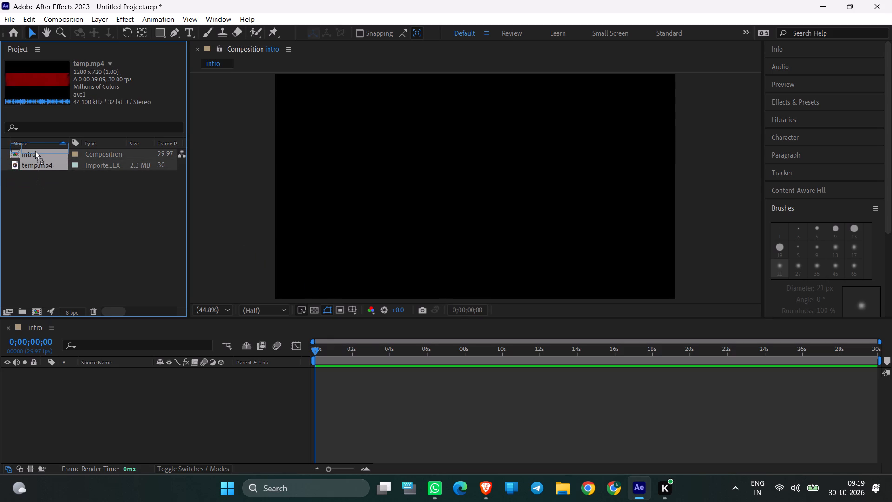
{"action": "left_click_drag", "start_coordinate": [35, 151], "coordinate": [35, 150]}
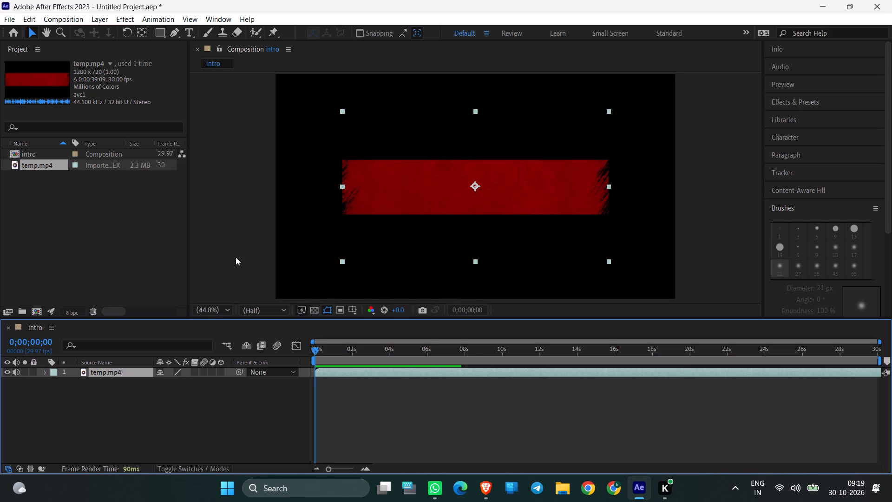
Set the magnification of the intro composition view to 100%.
{"action": "left_click", "coordinate": [34, 314]}
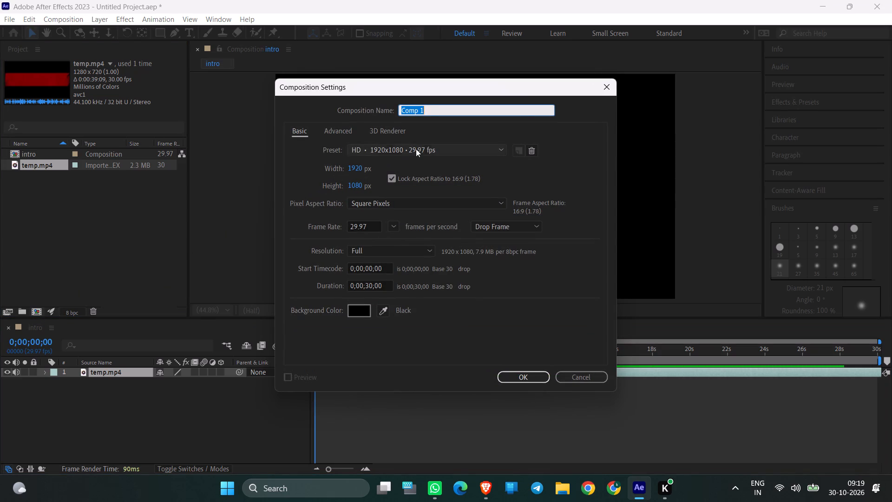
{"action": "left_click", "coordinate": [606, 85]}
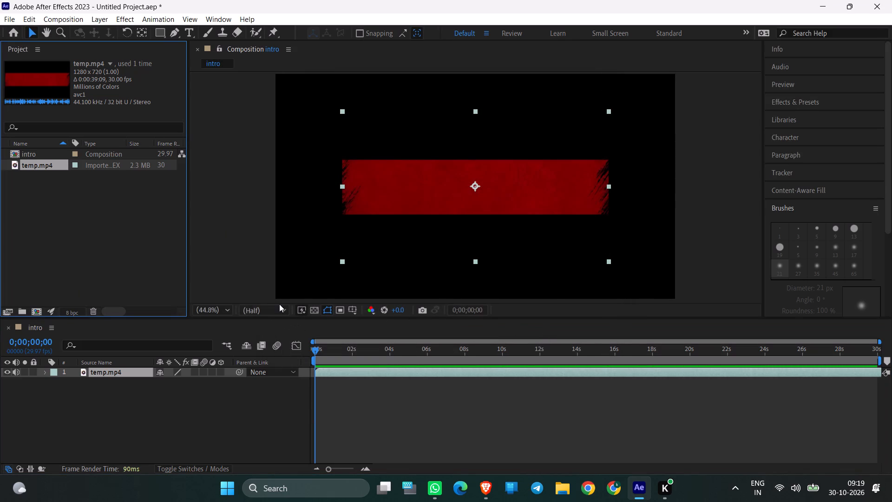
{"action": "left_click", "coordinate": [229, 306]}
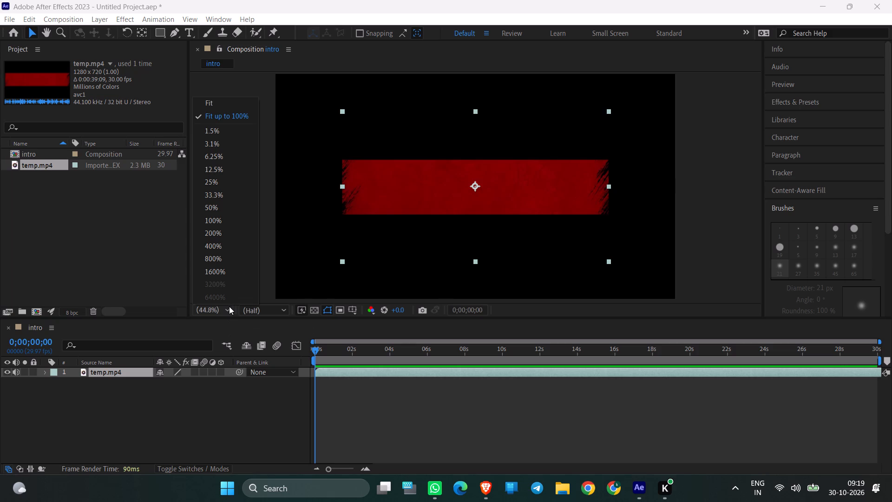
{"action": "left_click", "coordinate": [218, 103]}
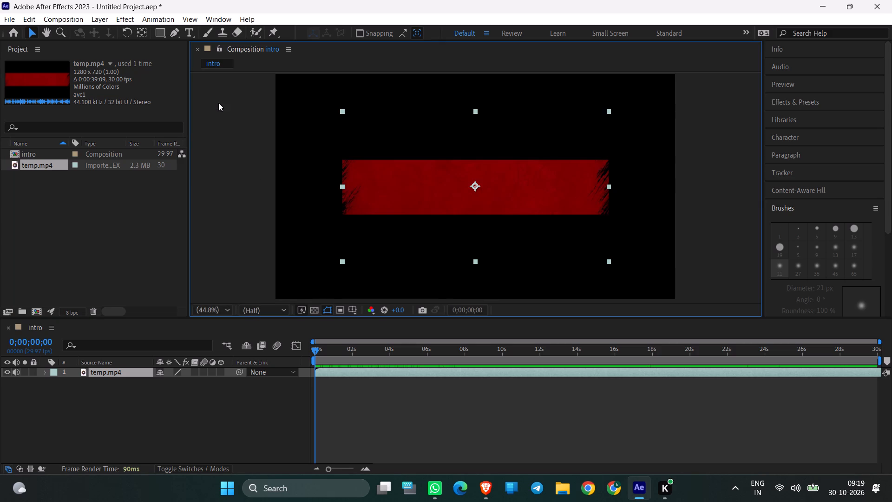
{"action": "left_click", "coordinate": [227, 311]}
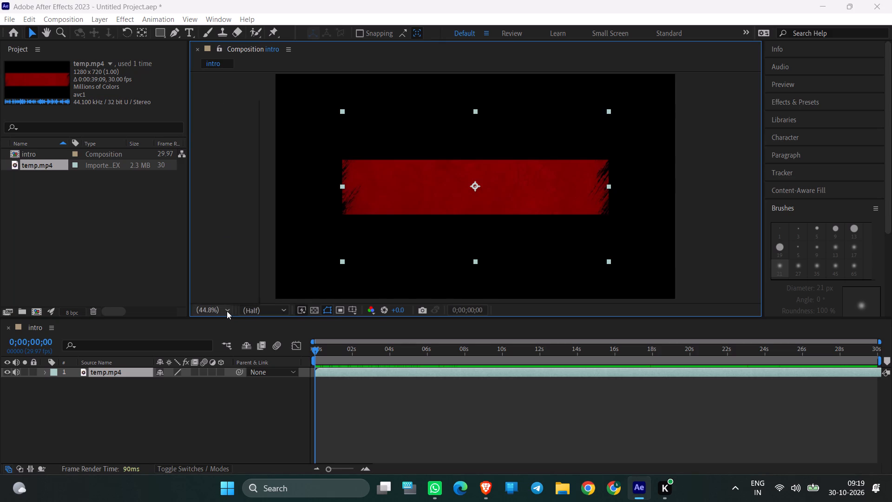
{"action": "left_click", "coordinate": [224, 219]}
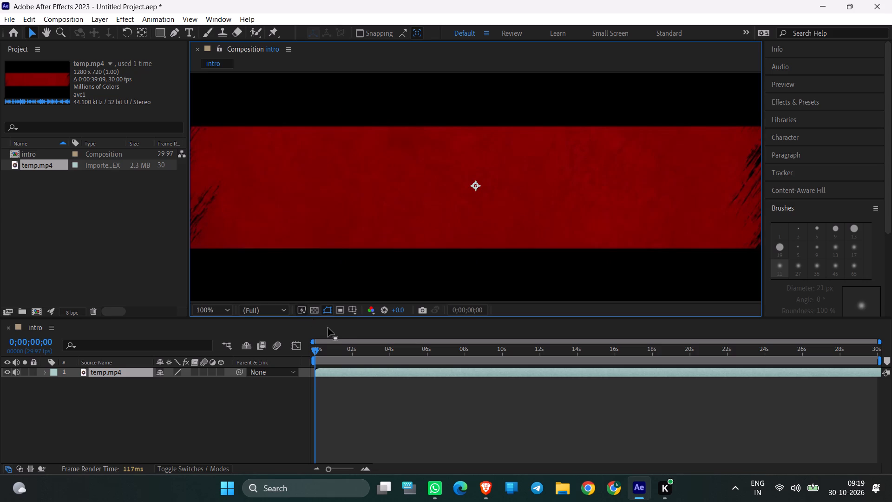
Preview the temp.mp4 footage in the intro composition and scrub through its first 22 seconds to examine the circle animation, ending at the start.
{"action": "key", "text": "space"}
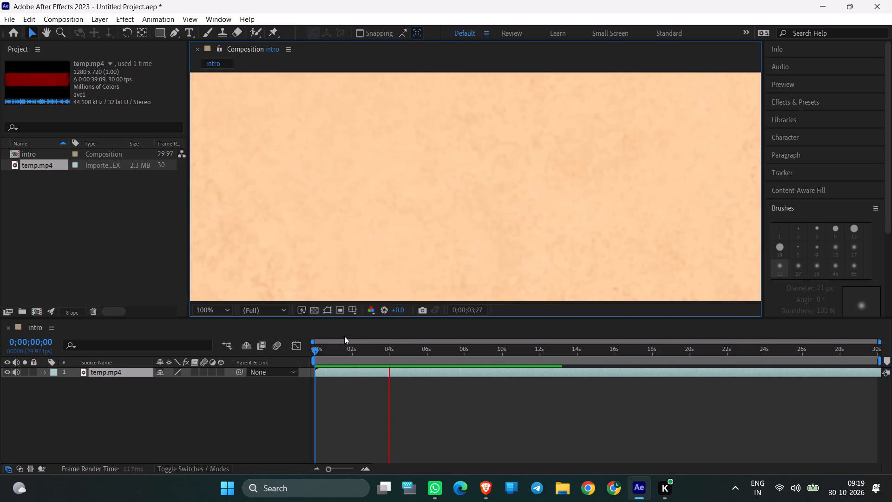
{"action": "key", "text": "space"}
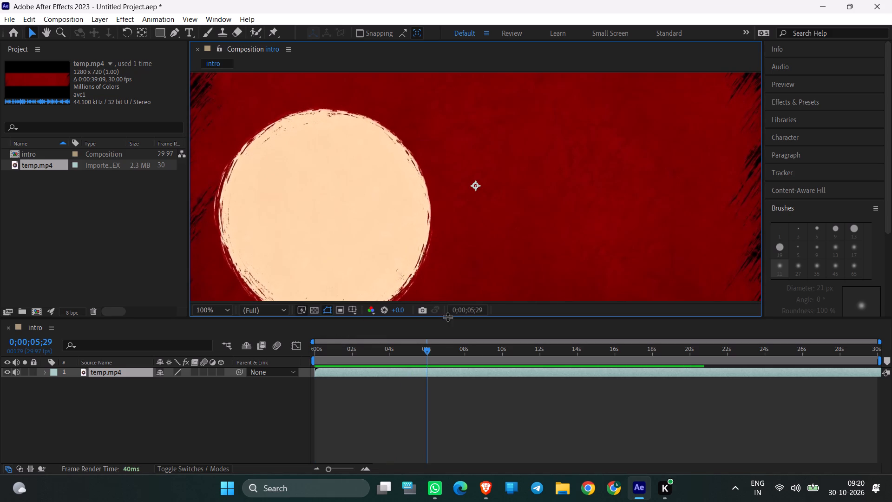
{"action": "left_click_drag", "start_coordinate": [425, 350], "coordinate": [410, 356]}
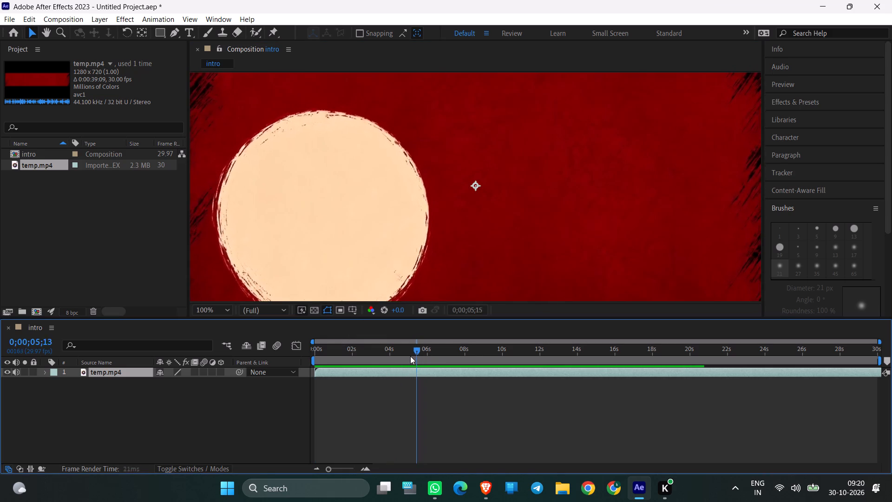
{"action": "left_click_drag", "start_coordinate": [410, 356], "coordinate": [406, 349]}
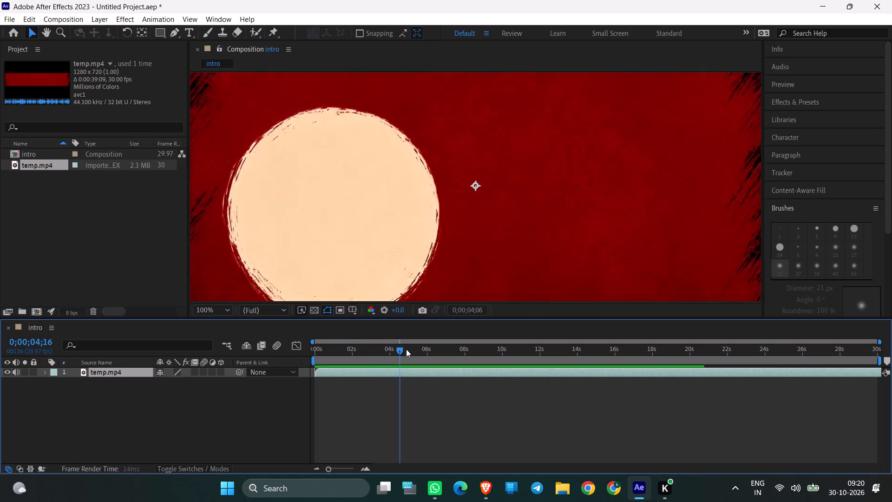
{"action": "left_click_drag", "start_coordinate": [406, 349], "coordinate": [498, 359]}
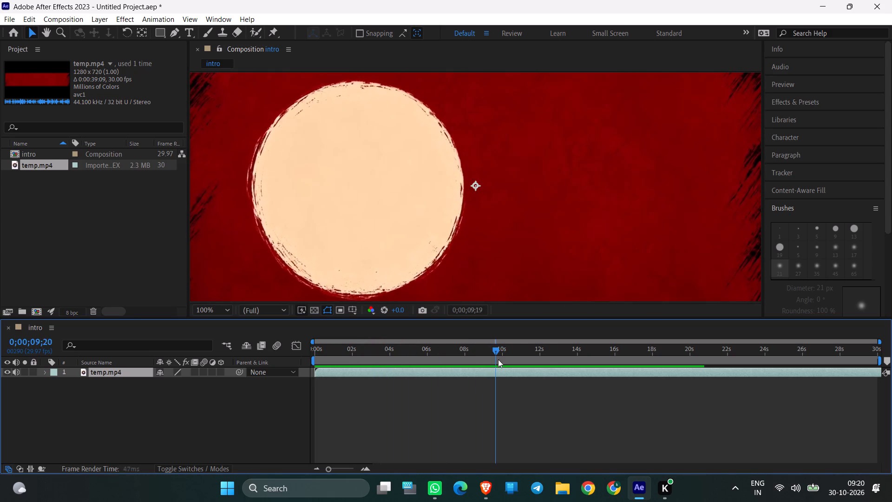
{"action": "left_click_drag", "start_coordinate": [498, 359], "coordinate": [547, 374]}
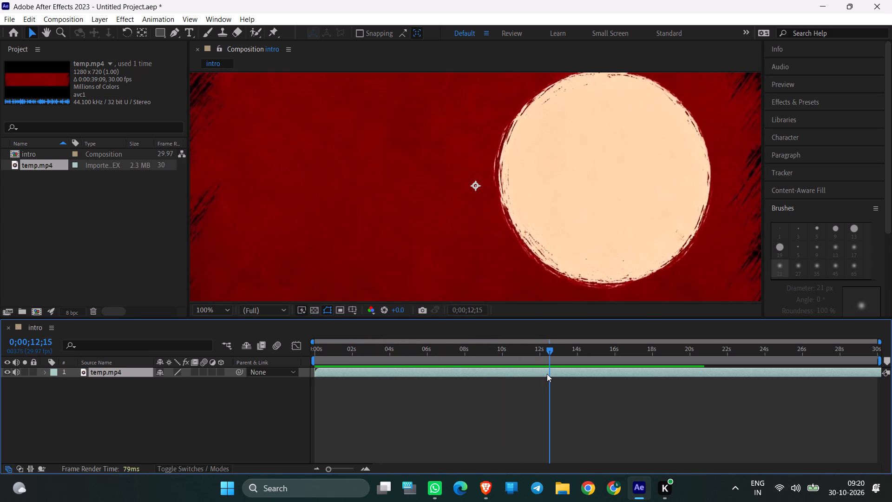
{"action": "left_click_drag", "start_coordinate": [547, 374], "coordinate": [459, 381]}
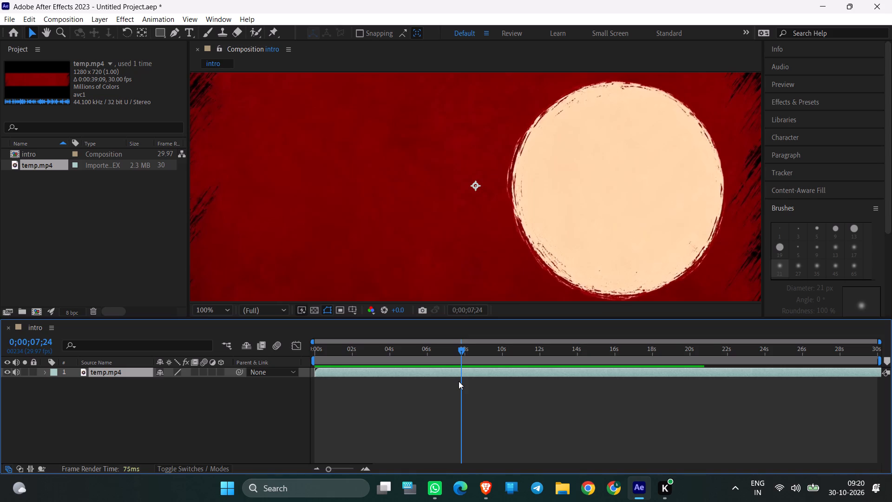
{"action": "left_click_drag", "start_coordinate": [459, 381], "coordinate": [490, 381]}
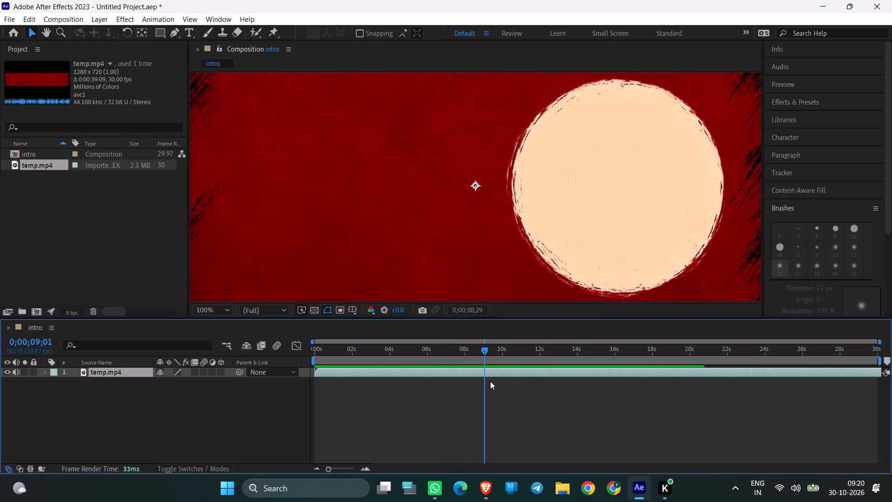
{"action": "left_click_drag", "start_coordinate": [490, 381], "coordinate": [537, 385]}
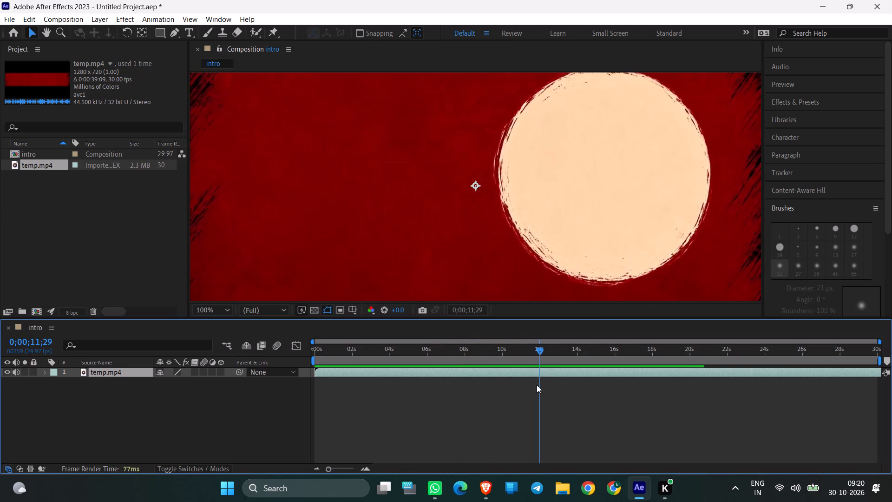
{"action": "left_click_drag", "start_coordinate": [537, 385], "coordinate": [572, 388]}
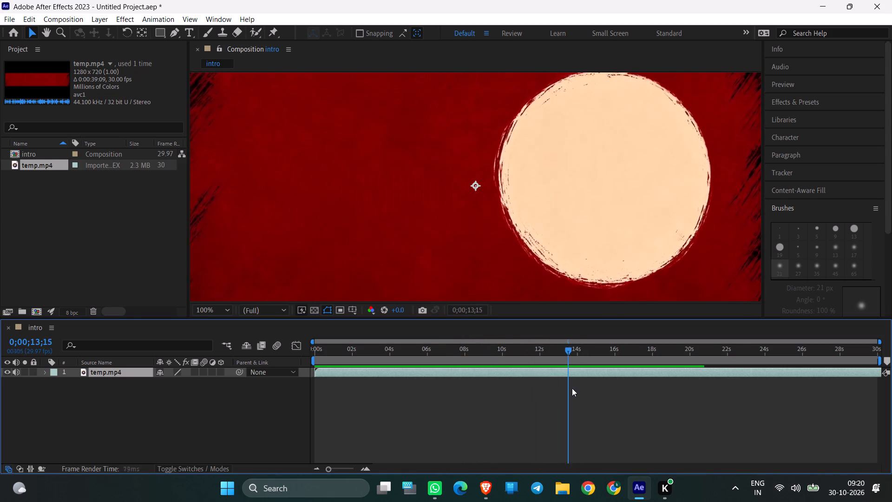
{"action": "left_click_drag", "start_coordinate": [572, 388], "coordinate": [577, 388]}
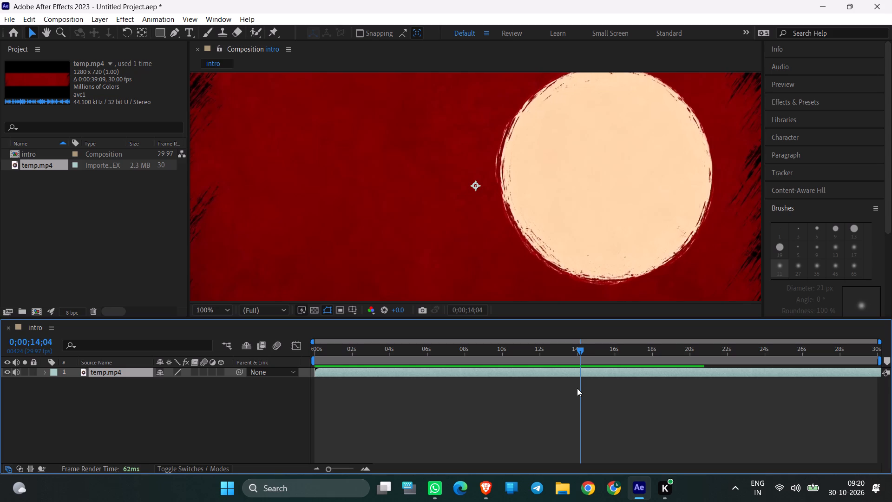
{"action": "left_click_drag", "start_coordinate": [577, 388], "coordinate": [575, 396]}
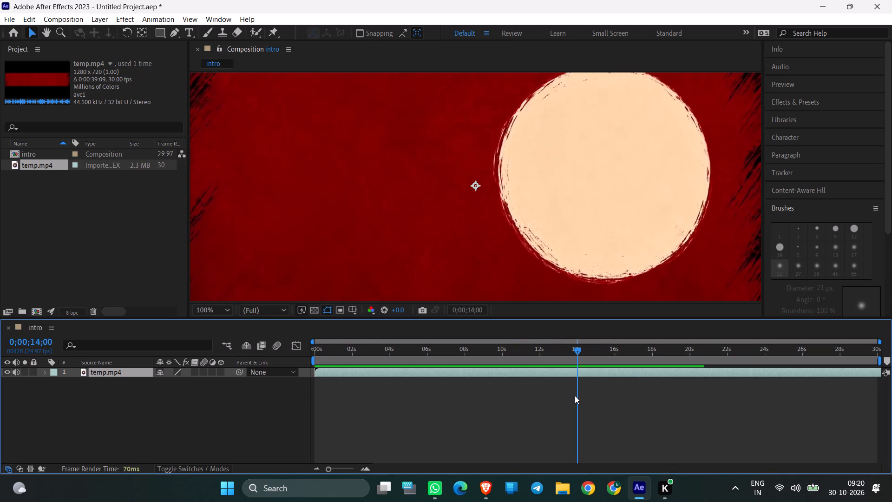
{"action": "left_click_drag", "start_coordinate": [575, 396], "coordinate": [569, 396]}
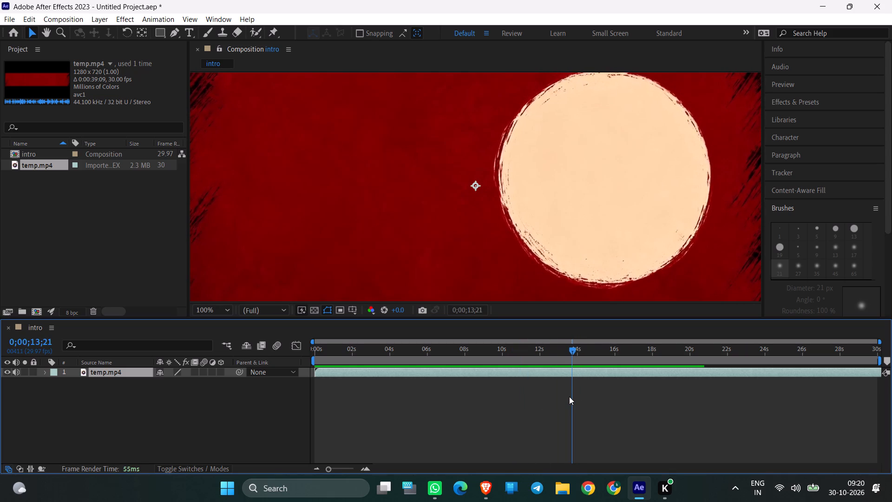
{"action": "left_click_drag", "start_coordinate": [569, 396], "coordinate": [569, 397]}
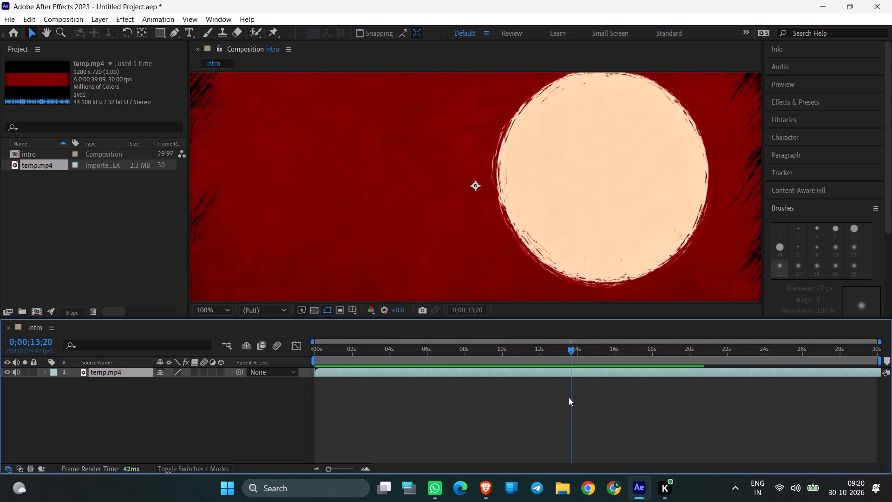
{"action": "left_click_drag", "start_coordinate": [569, 397], "coordinate": [718, 403]}
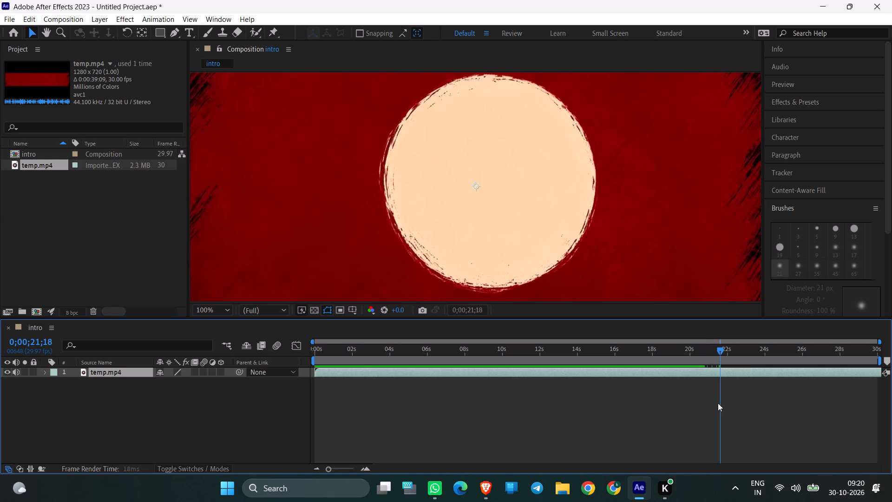
{"action": "left_click_drag", "start_coordinate": [718, 403], "coordinate": [290, 407]}
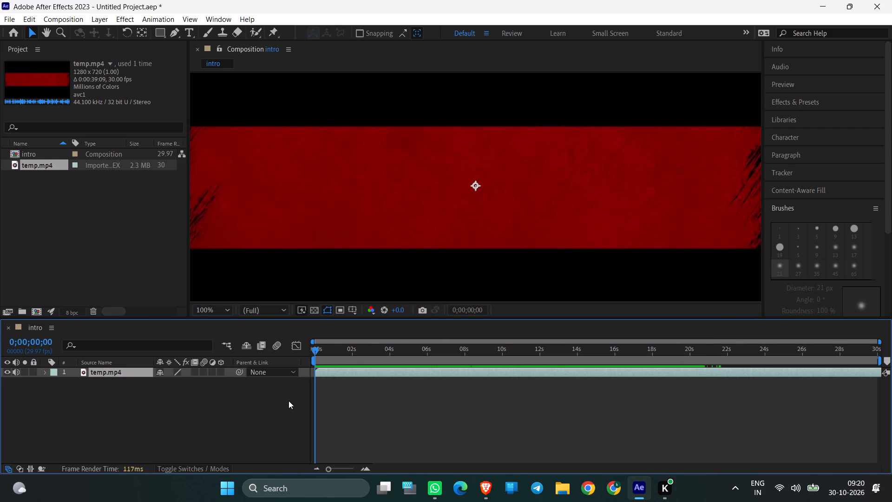
Set the magnification of the intro composition view to 50%.
{"action": "left_click", "coordinate": [280, 310]}
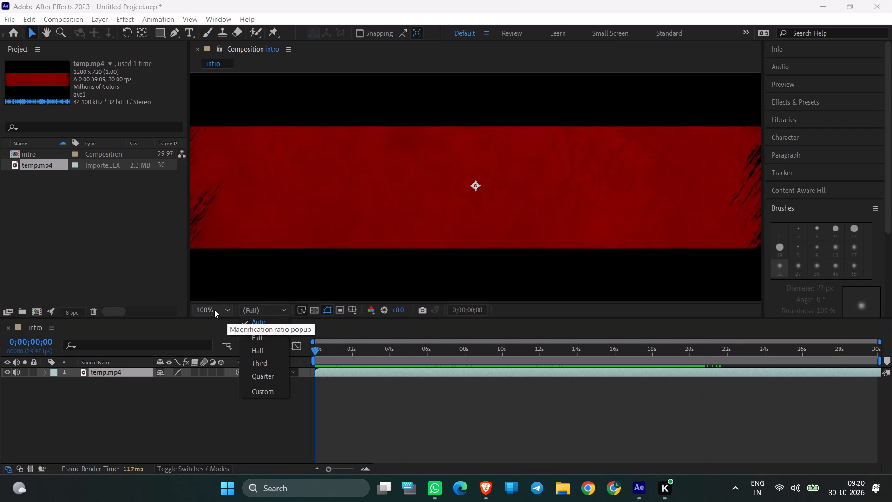
{"action": "left_click", "coordinate": [214, 310]}
{"action": "left_click", "coordinate": [210, 209]}
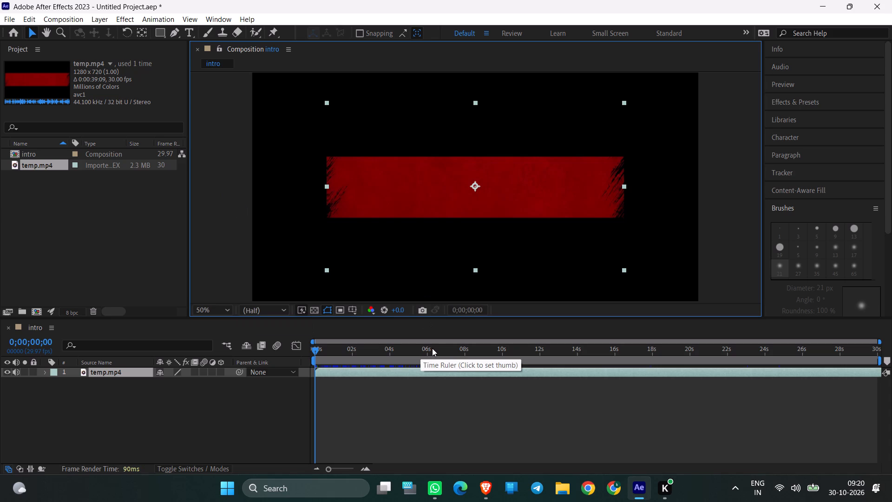
Play back the intro composition to check how the footage sits in the full frame, and return the playhead to 0;00;00;00.
{"action": "key", "text": "space"}
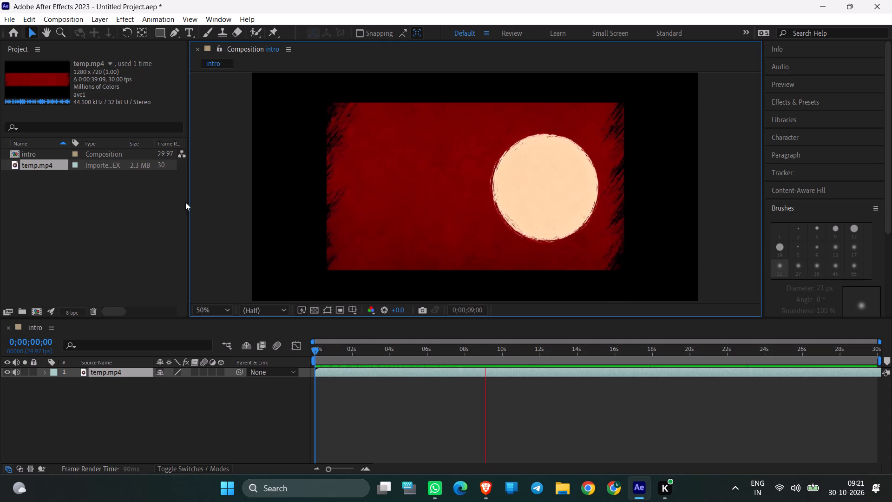
{"action": "left_click", "coordinate": [130, 401]}
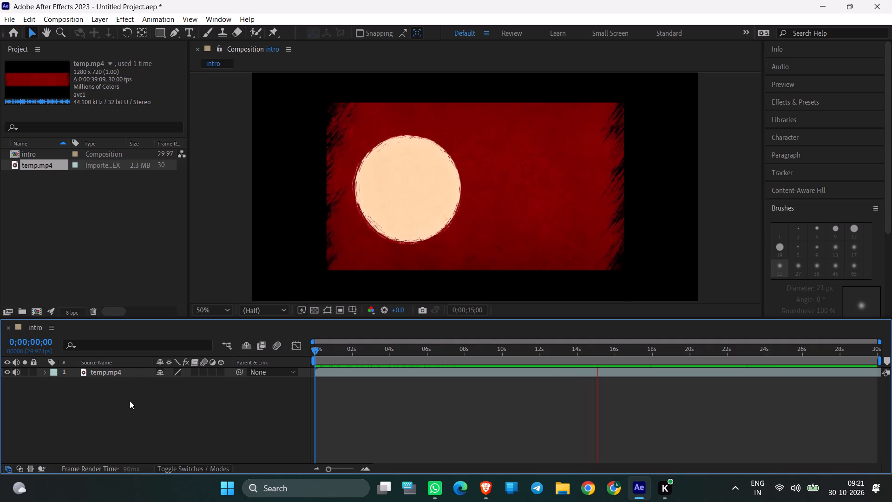
{"action": "left_click", "coordinate": [130, 401]}
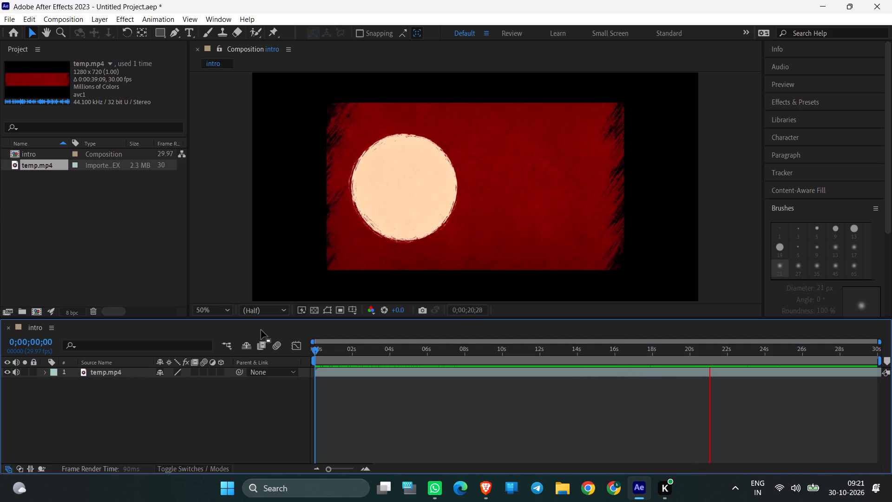
{"action": "key", "text": "space"}
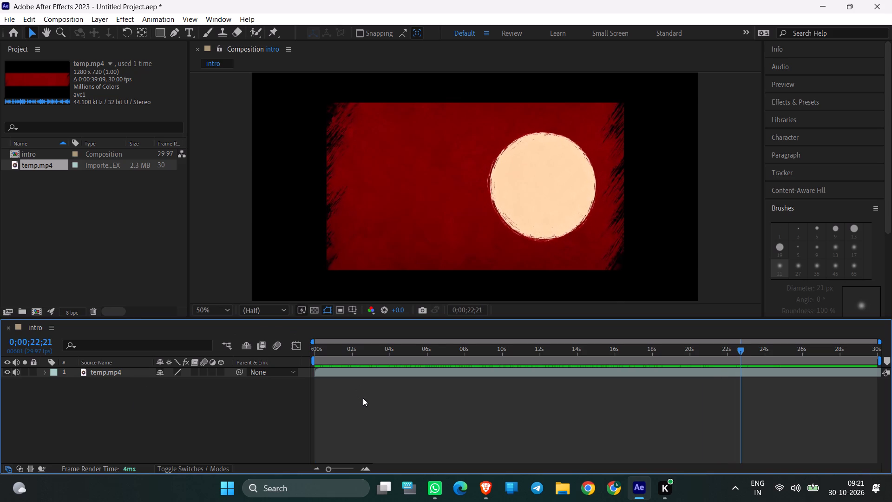
{"action": "left_click_drag", "start_coordinate": [741, 350], "coordinate": [514, 371]}
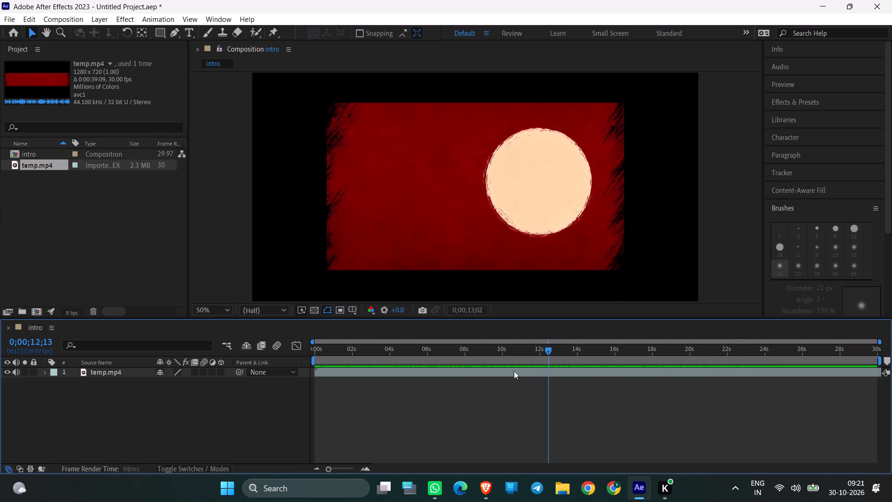
{"action": "left_click_drag", "start_coordinate": [514, 371], "coordinate": [291, 377]}
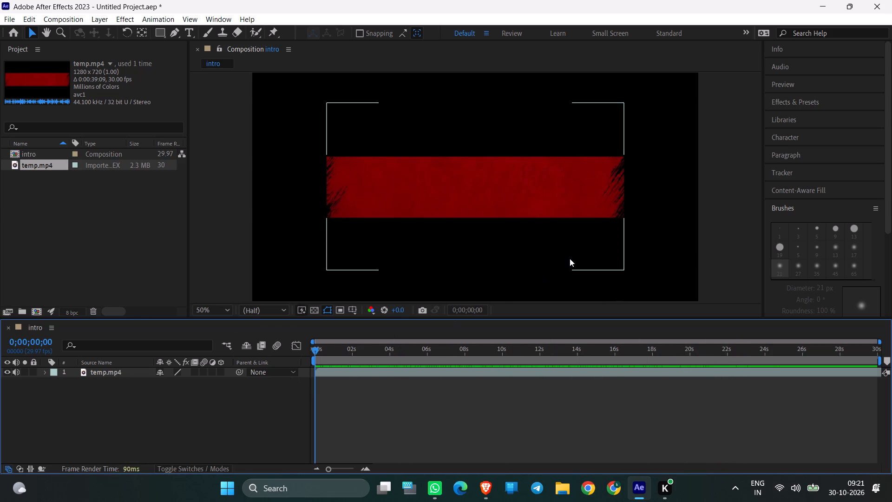
{"action": "key", "text": "space"}
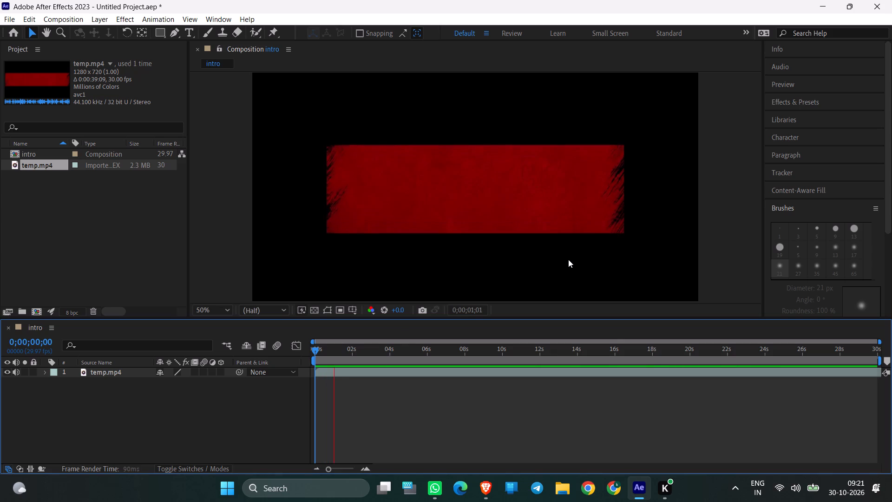
{"action": "key", "text": "space"}
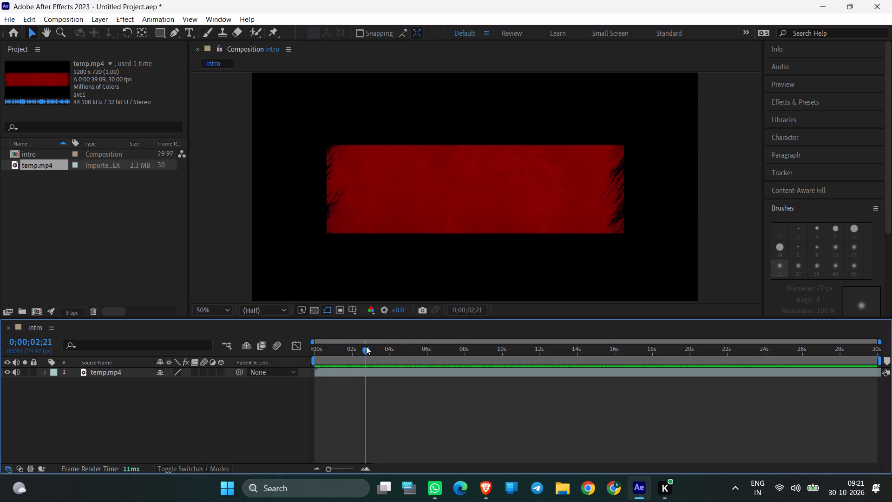
{"action": "left_click_drag", "start_coordinate": [366, 350], "coordinate": [294, 357]}
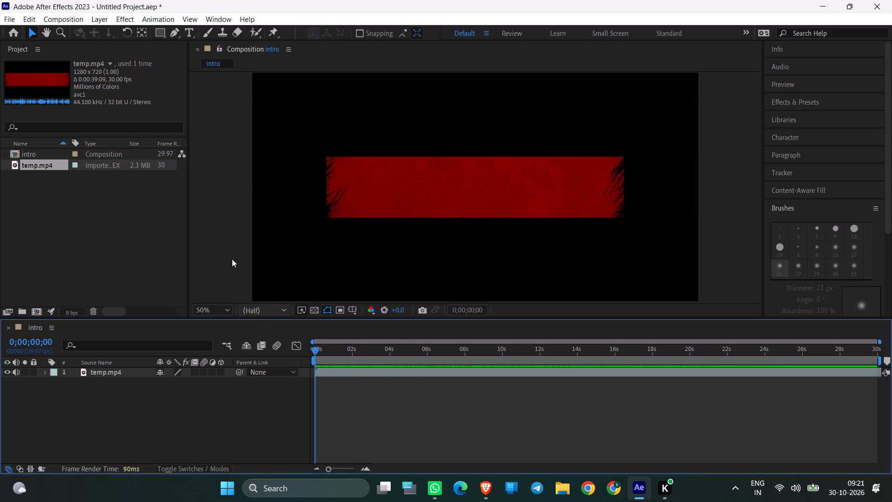
Select the temp.mp4 layer and enlarge it freehand from its corner until it roughly fills the composition frame.
{"action": "left_click", "coordinate": [339, 123]}
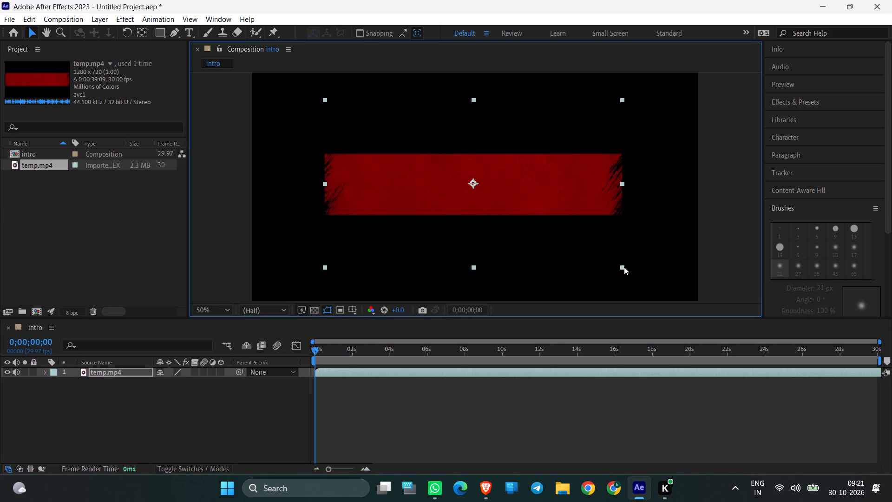
{"action": "left_click", "coordinate": [538, 190]}
{"action": "left_click_drag", "start_coordinate": [623, 267], "coordinate": [653, 275]}
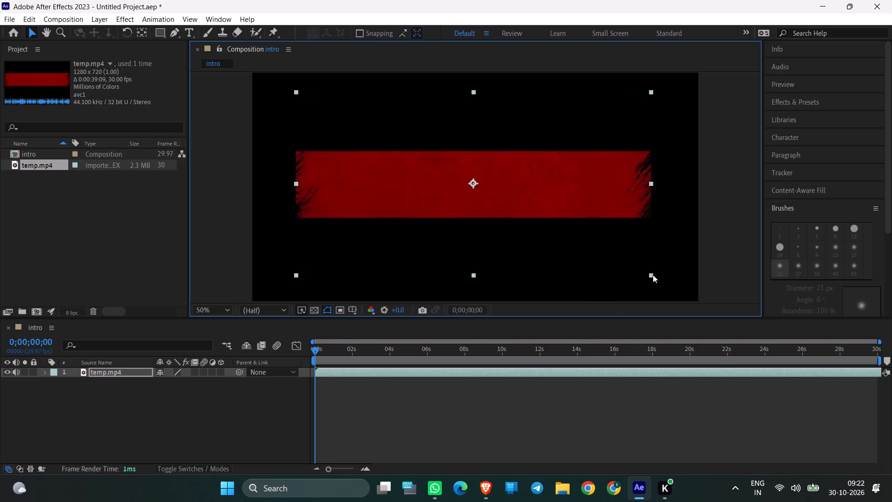
{"action": "left_click_drag", "start_coordinate": [653, 275], "coordinate": [688, 284]}
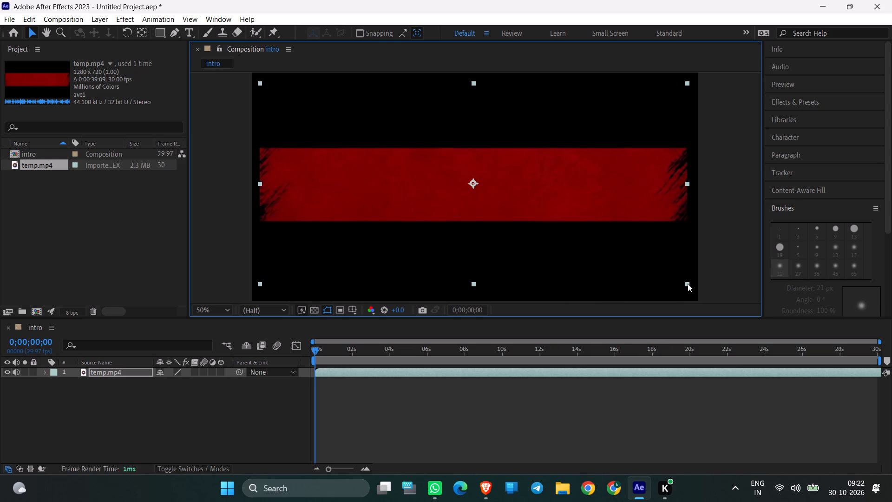
{"action": "left_click_drag", "start_coordinate": [688, 284], "coordinate": [694, 297]}
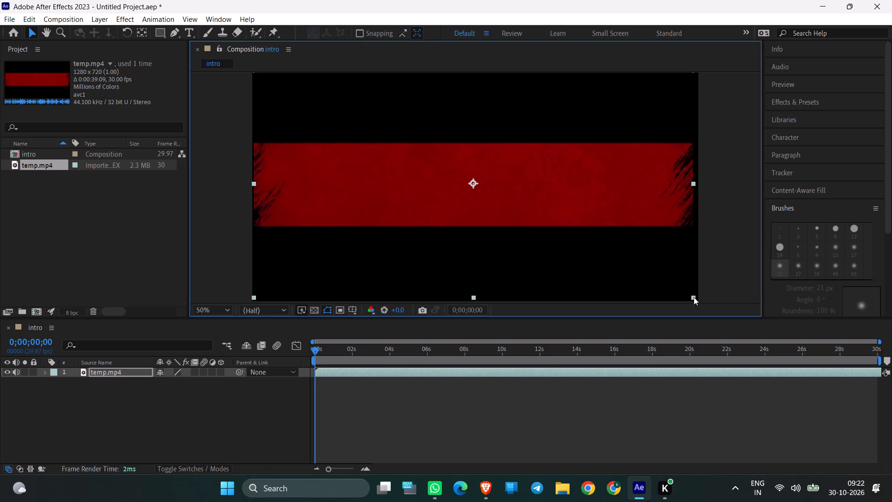
{"action": "left_click_drag", "start_coordinate": [694, 297], "coordinate": [675, 291]}
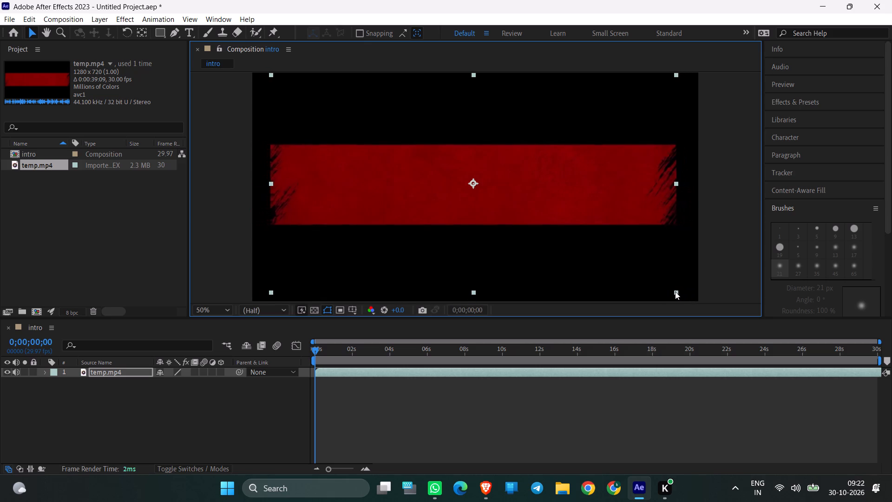
{"action": "left_click_drag", "start_coordinate": [675, 291], "coordinate": [689, 300]}
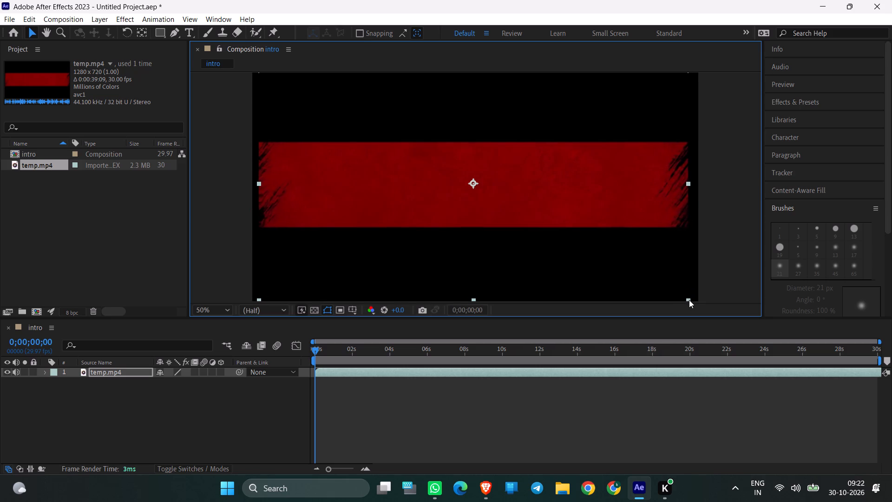
{"action": "left_click_drag", "start_coordinate": [689, 300], "coordinate": [698, 298]}
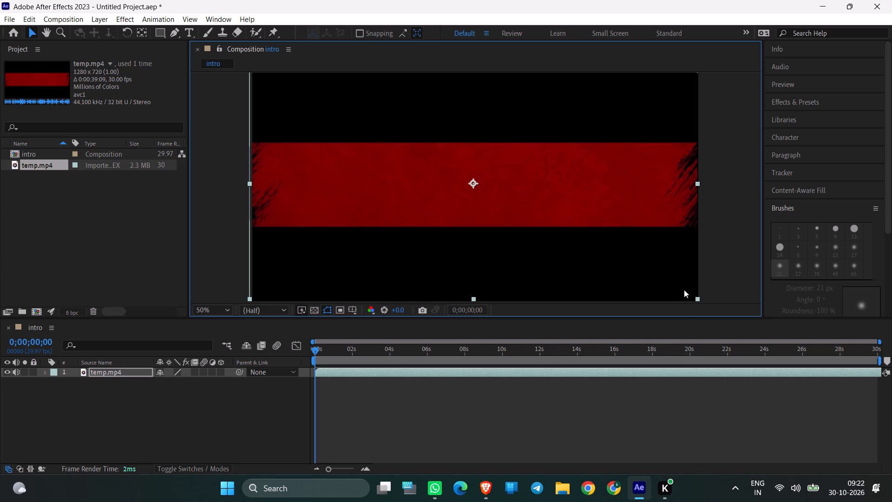
Reposition the temp.mp4 layer freehand, moving it slightly down and to the left within the intro composition frame.
{"action": "left_click_drag", "start_coordinate": [534, 129], "coordinate": [531, 144]}
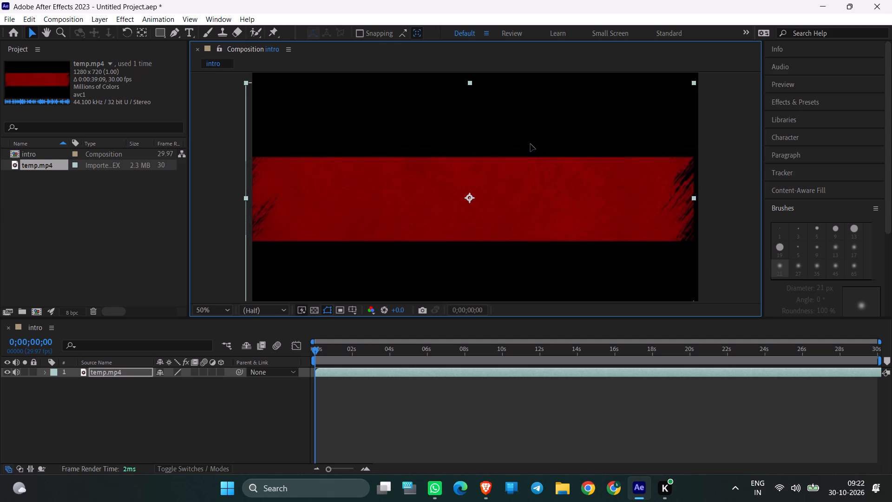
{"action": "left_click_drag", "start_coordinate": [531, 144], "coordinate": [530, 137]}
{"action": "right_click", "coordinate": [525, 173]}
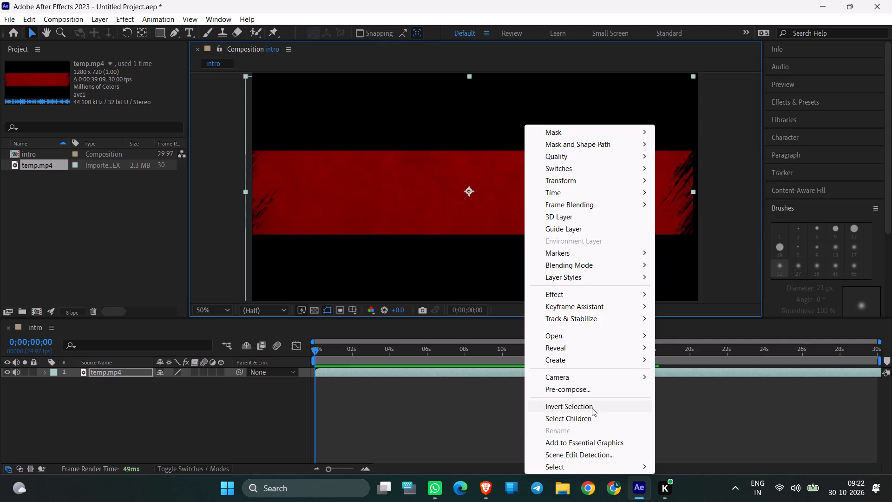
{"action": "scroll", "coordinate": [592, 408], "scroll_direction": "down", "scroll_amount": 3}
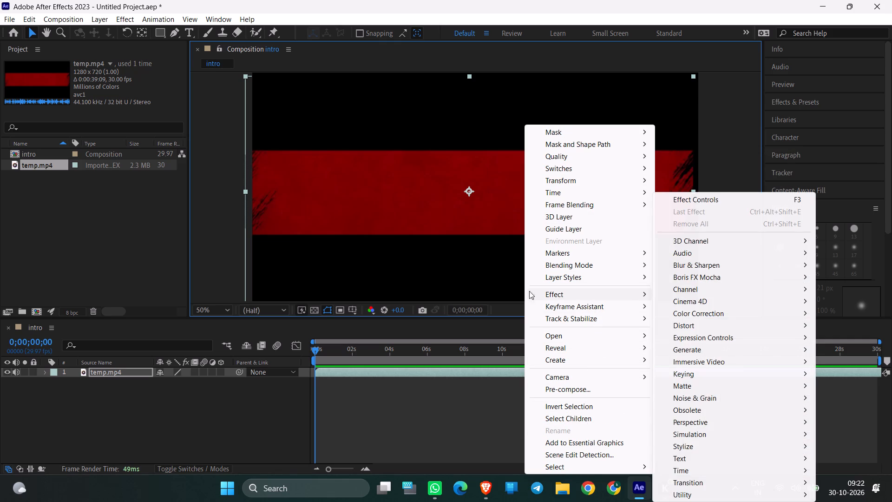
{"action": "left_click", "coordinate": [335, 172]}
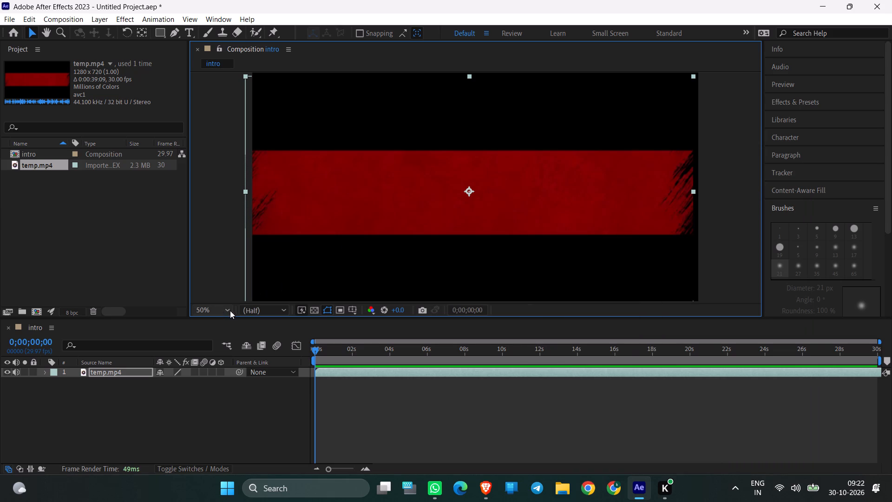
Set the magnification of the intro composition view to Fit up to 100%.
{"action": "left_click", "coordinate": [219, 310]}
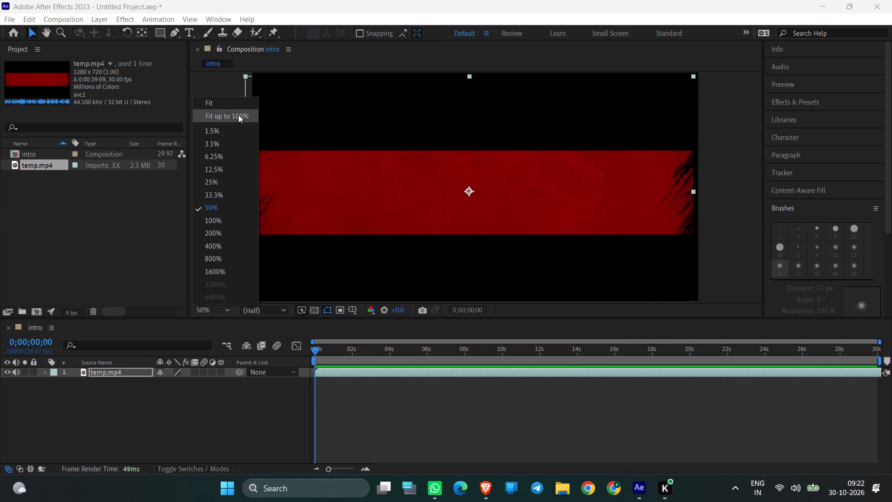
{"action": "left_click", "coordinate": [238, 114]}
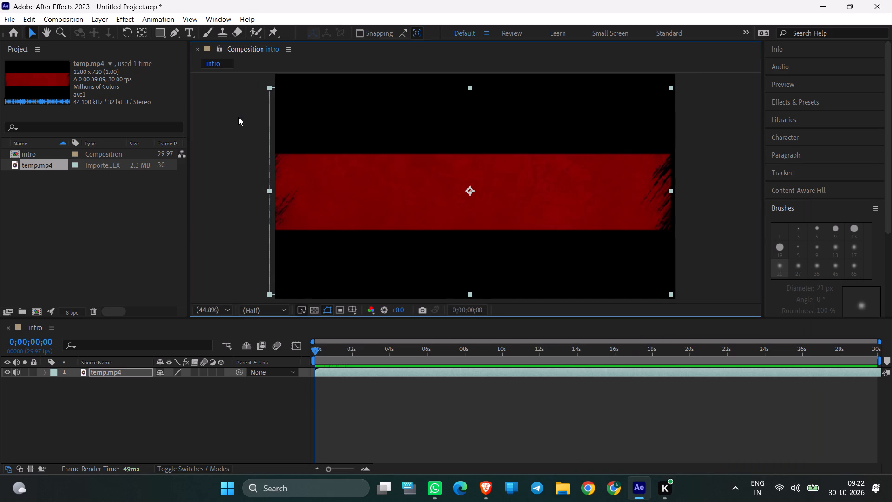
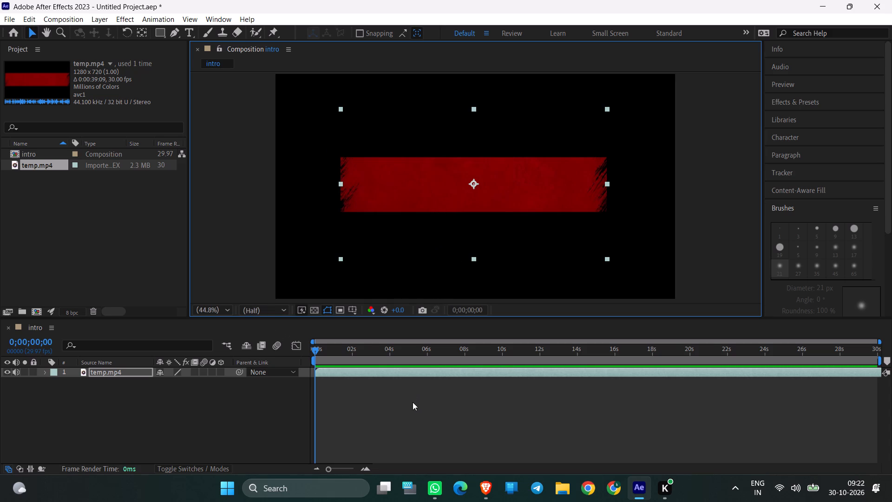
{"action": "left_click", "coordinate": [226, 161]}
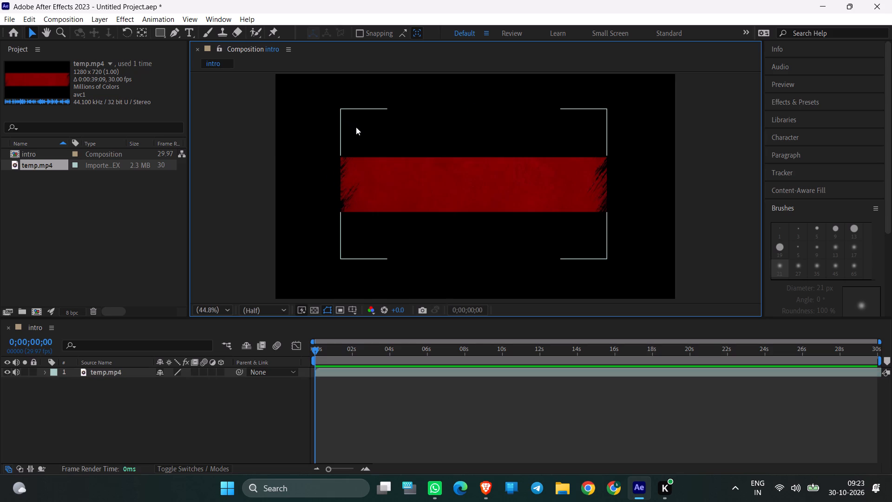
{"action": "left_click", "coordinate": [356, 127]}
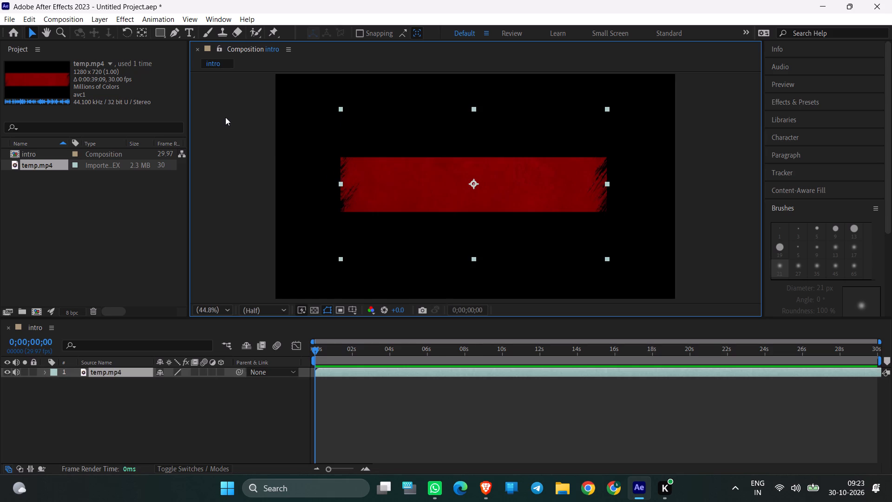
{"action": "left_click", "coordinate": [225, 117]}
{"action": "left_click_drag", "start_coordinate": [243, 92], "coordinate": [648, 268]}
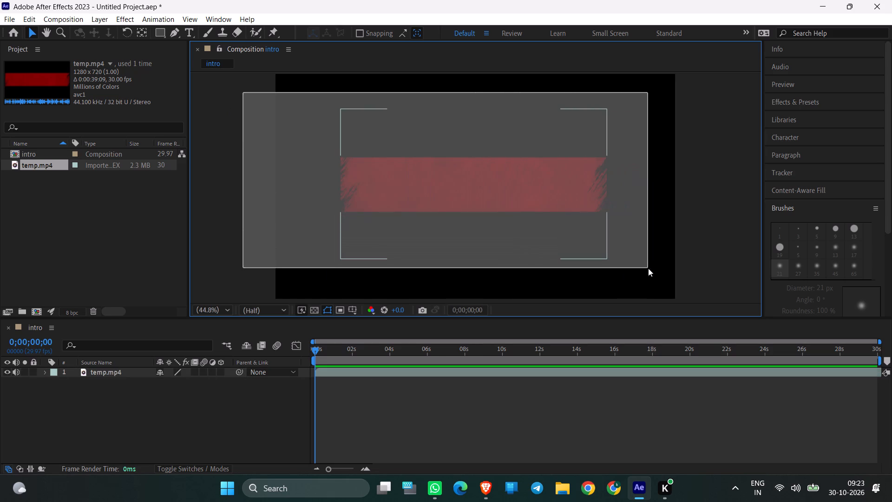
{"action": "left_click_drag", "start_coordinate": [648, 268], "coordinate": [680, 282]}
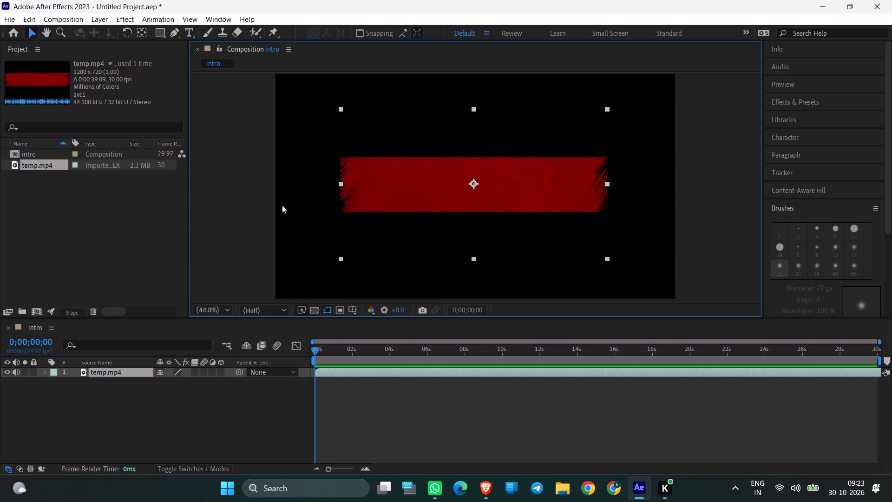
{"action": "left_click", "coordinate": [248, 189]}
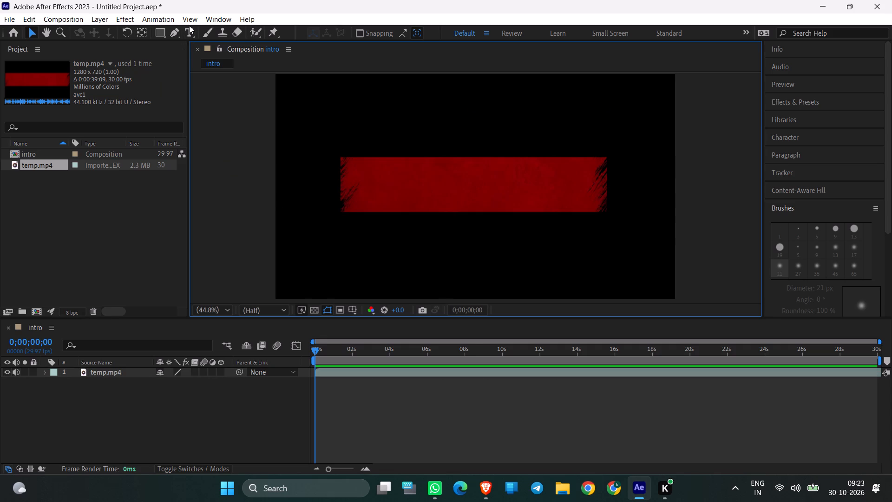
Draw a paragraph text box with the Type tool across most of the red banner's width.
{"action": "left_click", "coordinate": [189, 25]}
{"action": "left_click", "coordinate": [187, 30]}
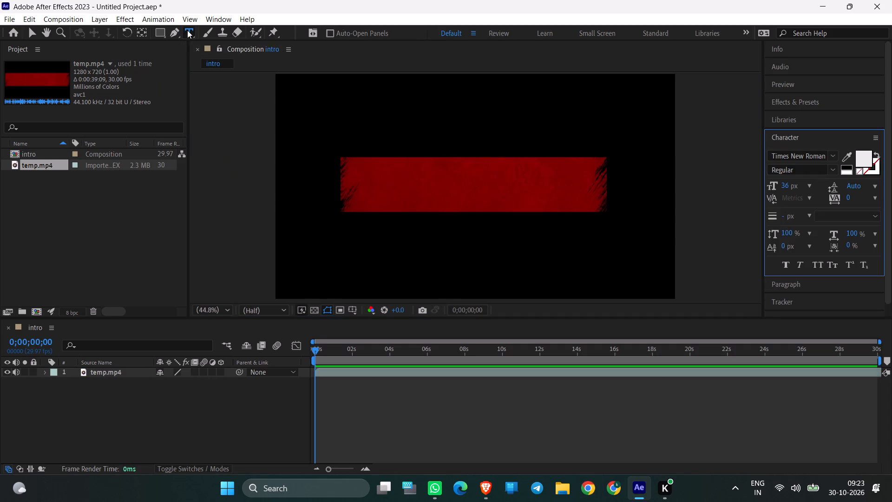
{"action": "left_click_drag", "start_coordinate": [361, 139], "coordinate": [377, 181]}
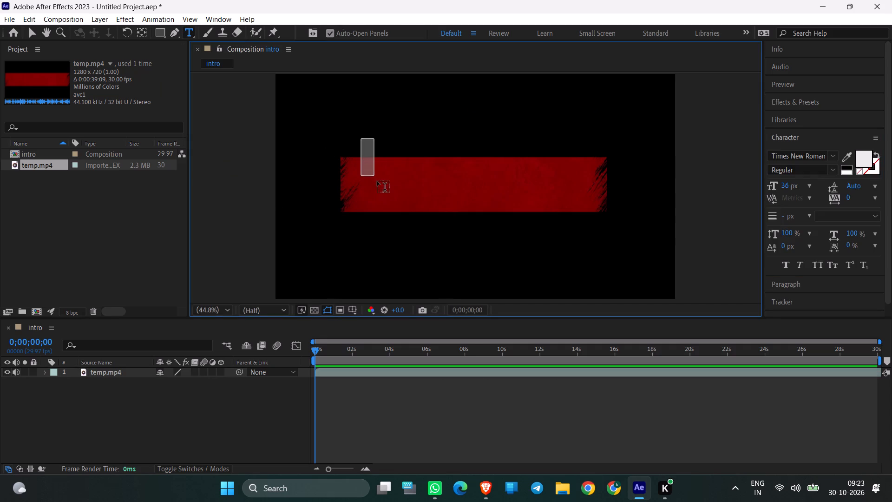
{"action": "left_click_drag", "start_coordinate": [377, 181], "coordinate": [598, 229]}
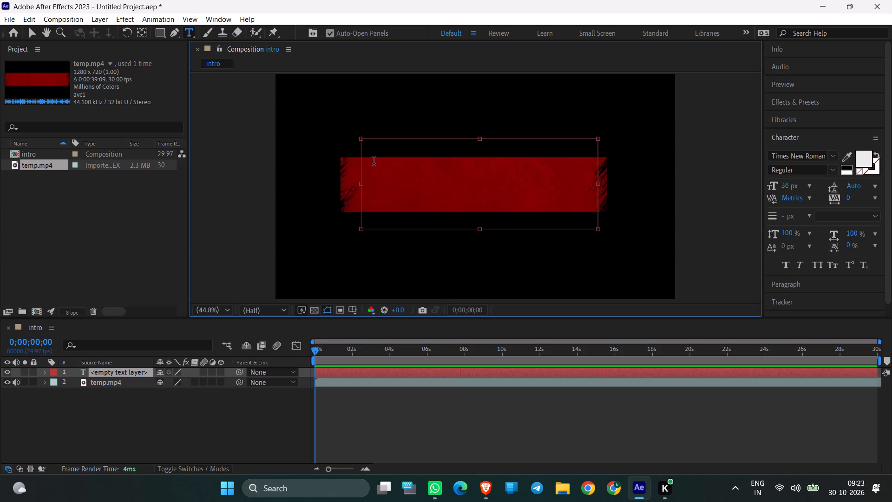
{"action": "left_click", "coordinate": [374, 163]}
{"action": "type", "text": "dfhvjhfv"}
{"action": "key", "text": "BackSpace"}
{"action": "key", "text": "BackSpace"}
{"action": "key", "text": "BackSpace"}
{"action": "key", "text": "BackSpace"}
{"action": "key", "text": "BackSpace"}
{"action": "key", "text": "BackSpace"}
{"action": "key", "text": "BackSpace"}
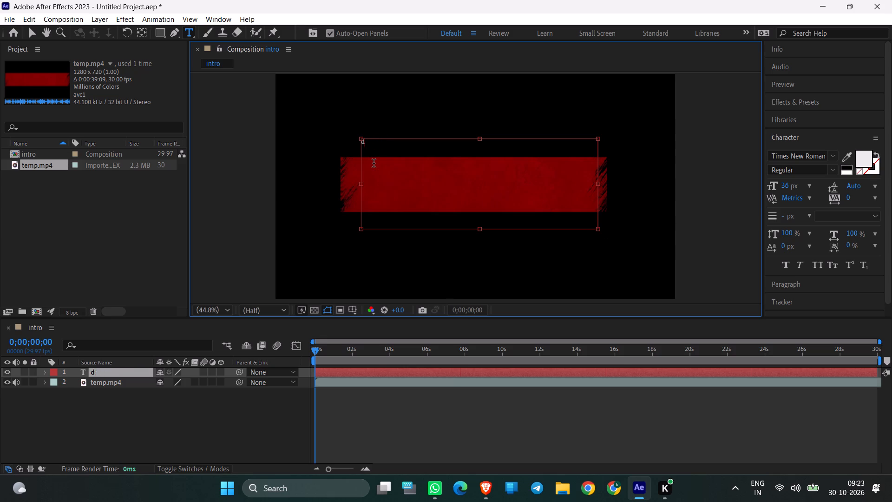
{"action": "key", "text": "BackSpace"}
Enter the text INTRODUCING in the new text box.
{"action": "key", "text": "shift+i"}
{"action": "type", "text": "NTR"}
{"action": "key", "text": "shift+o"}
{"action": "type", "text": "DUCING"}
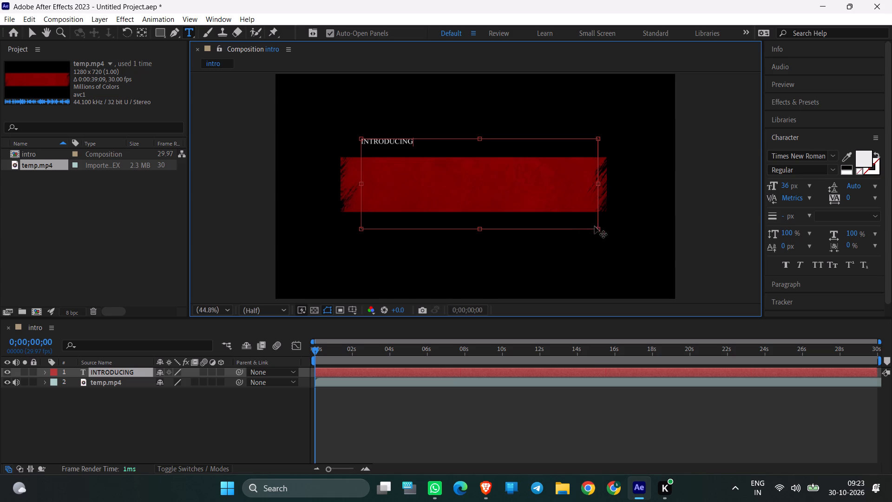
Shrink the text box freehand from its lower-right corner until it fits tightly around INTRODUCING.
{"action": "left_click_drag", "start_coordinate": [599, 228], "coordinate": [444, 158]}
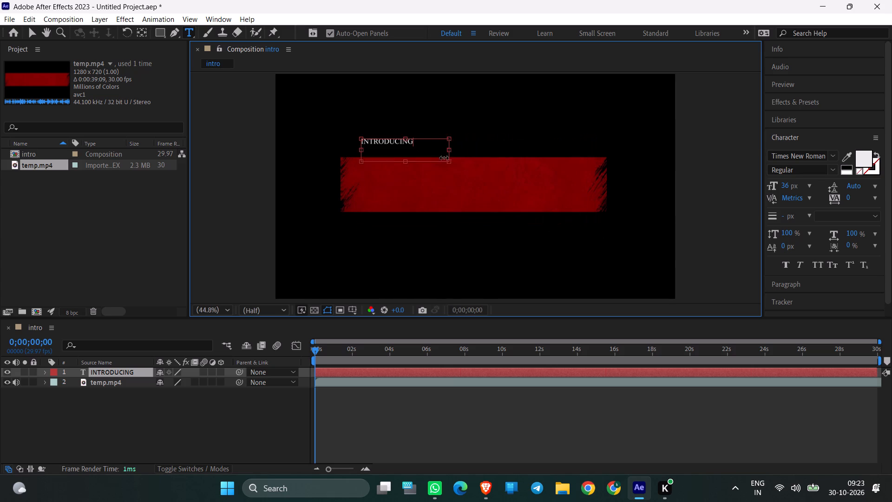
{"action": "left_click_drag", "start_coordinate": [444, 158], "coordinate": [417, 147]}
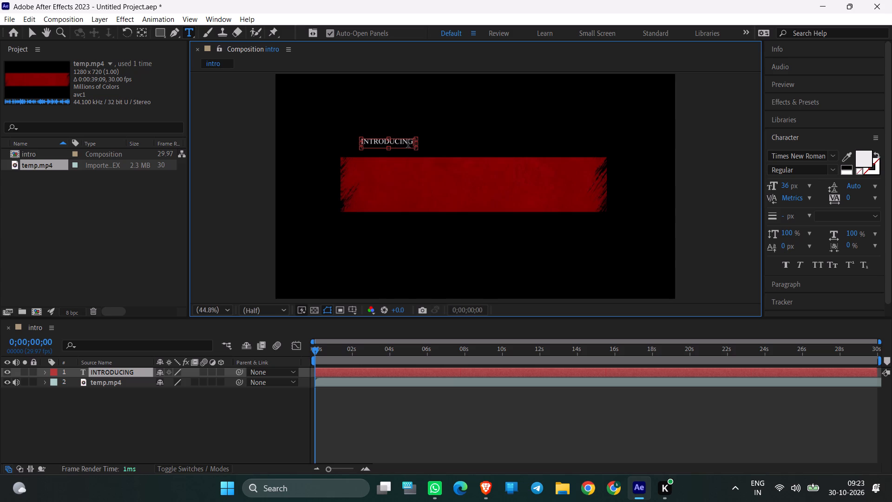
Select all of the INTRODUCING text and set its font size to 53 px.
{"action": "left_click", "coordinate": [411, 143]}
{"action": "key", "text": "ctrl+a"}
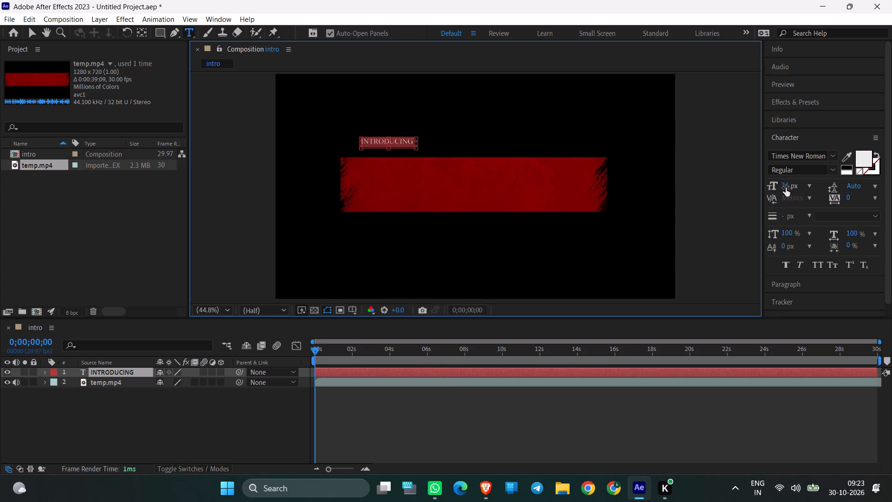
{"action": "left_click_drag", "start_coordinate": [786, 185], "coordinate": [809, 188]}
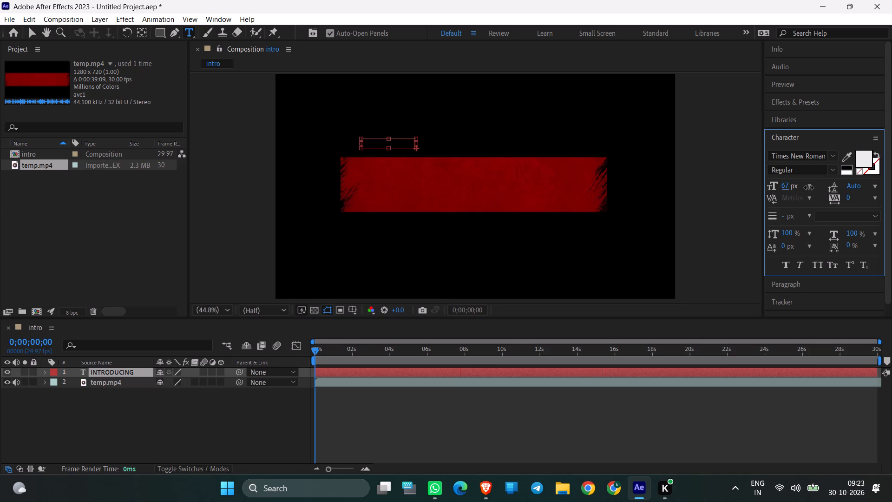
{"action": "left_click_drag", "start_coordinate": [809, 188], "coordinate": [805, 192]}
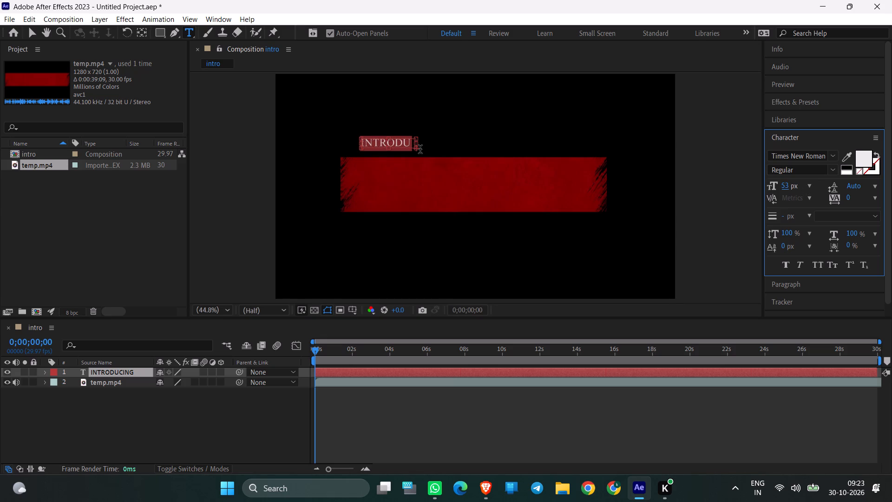
Enlarge the INTRODUCING text box freehand from its lower-right corner so it extends over most of the red banner.
{"action": "left_click_drag", "start_coordinate": [415, 148], "coordinate": [530, 199]}
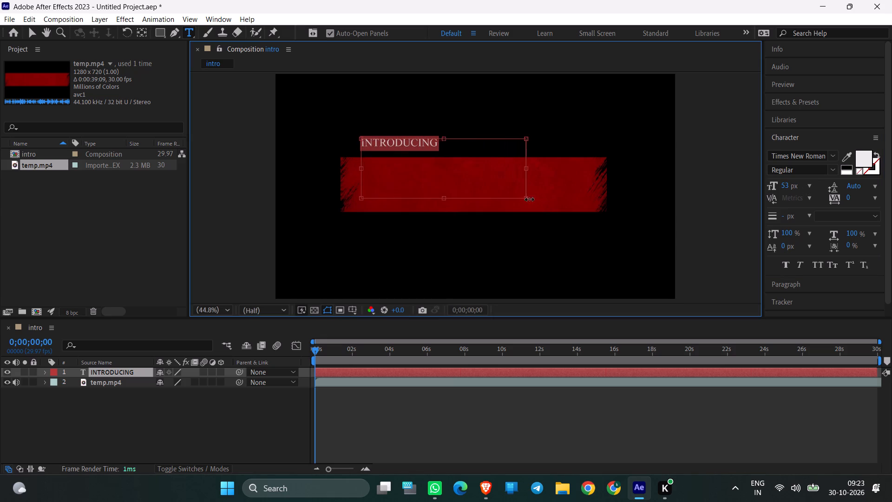
{"action": "left_click_drag", "start_coordinate": [530, 199], "coordinate": [562, 202]}
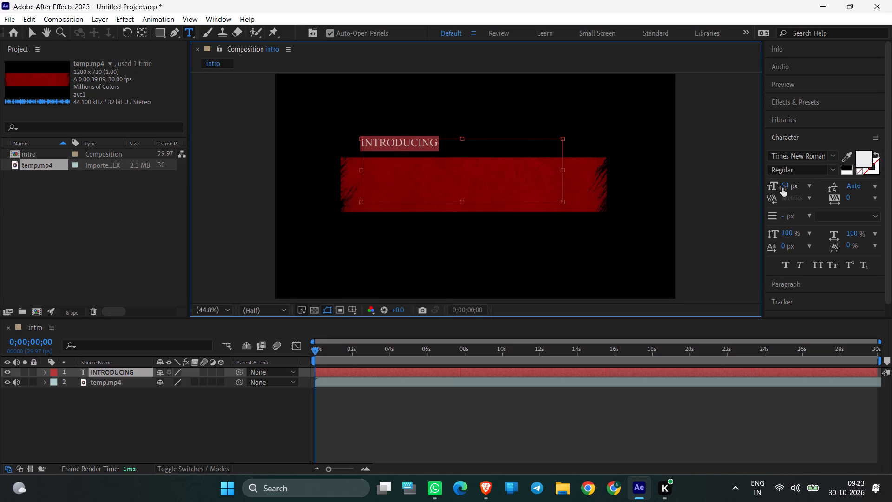
Set the font size of the INTRODUCING text to 132 px.
{"action": "left_click_drag", "start_coordinate": [782, 188], "coordinate": [851, 207]}
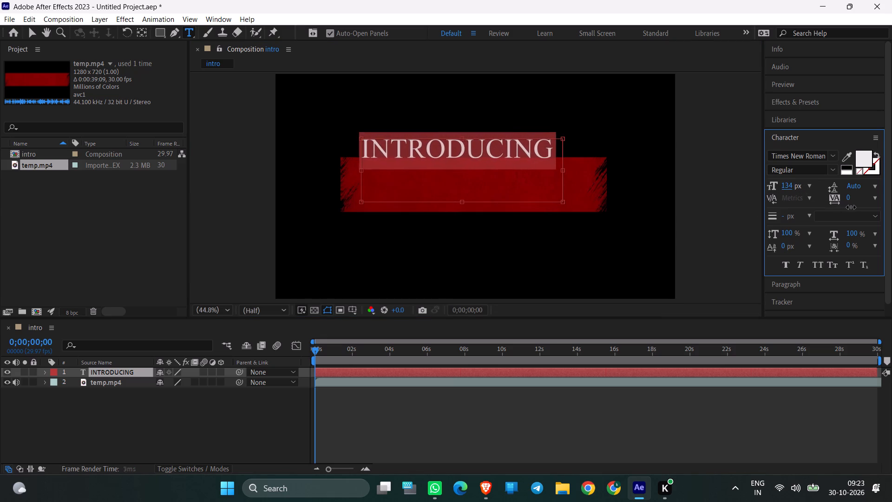
{"action": "left_click_drag", "start_coordinate": [851, 207], "coordinate": [852, 210]}
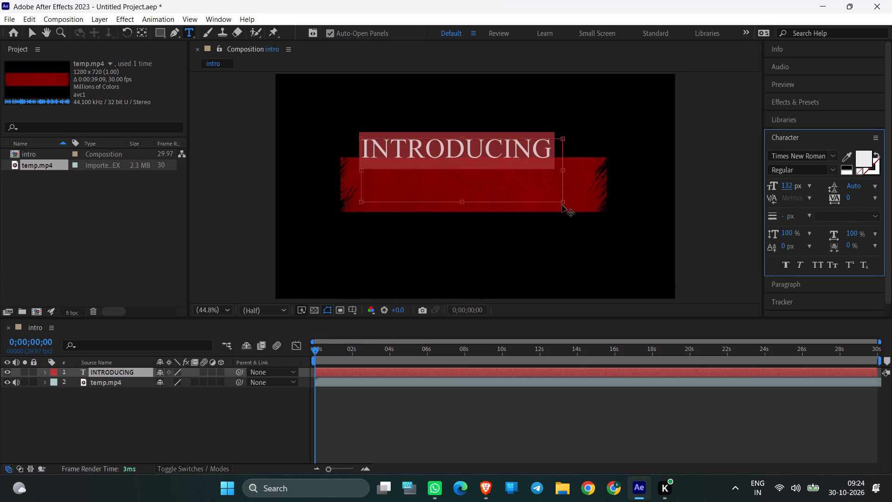
Reduce the text box height freehand from its bottom edge until it ends just below INTRODUCING.
{"action": "left_click_drag", "start_coordinate": [462, 201], "coordinate": [461, 178]}
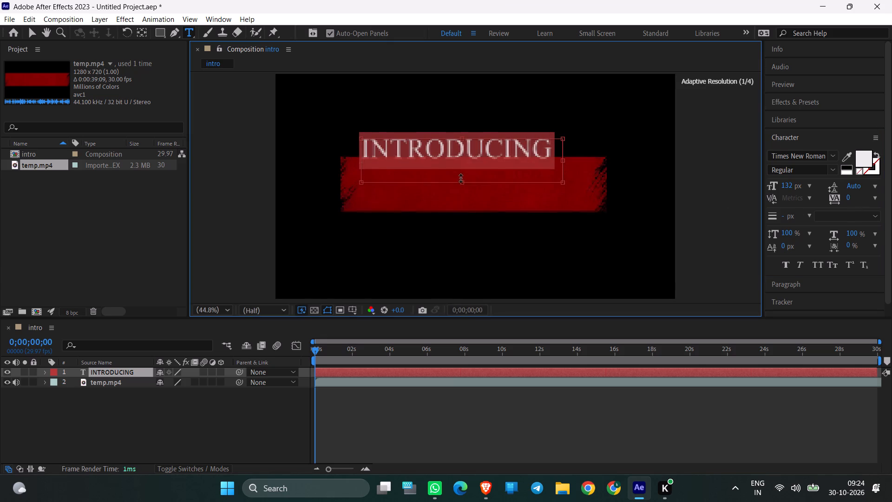
{"action": "left_click_drag", "start_coordinate": [461, 178], "coordinate": [460, 169]}
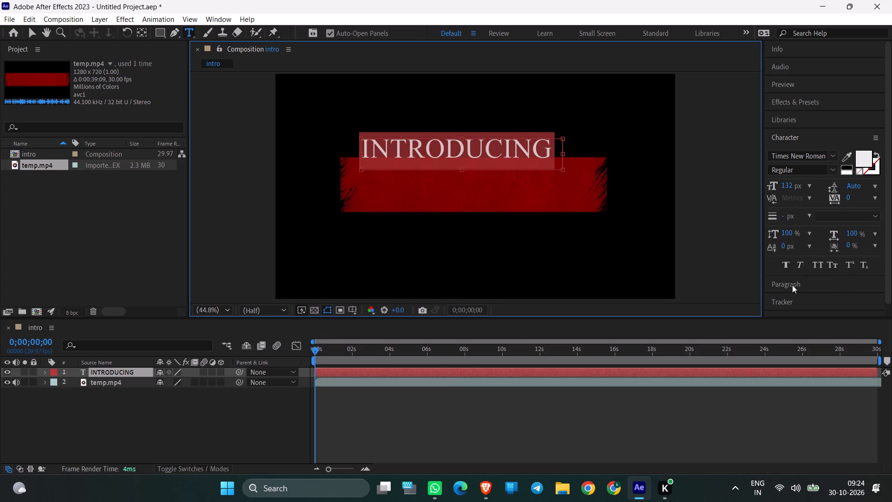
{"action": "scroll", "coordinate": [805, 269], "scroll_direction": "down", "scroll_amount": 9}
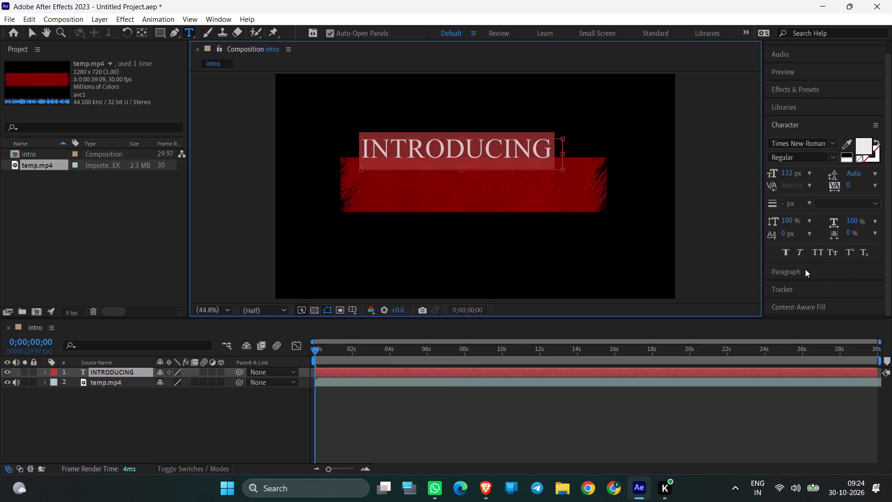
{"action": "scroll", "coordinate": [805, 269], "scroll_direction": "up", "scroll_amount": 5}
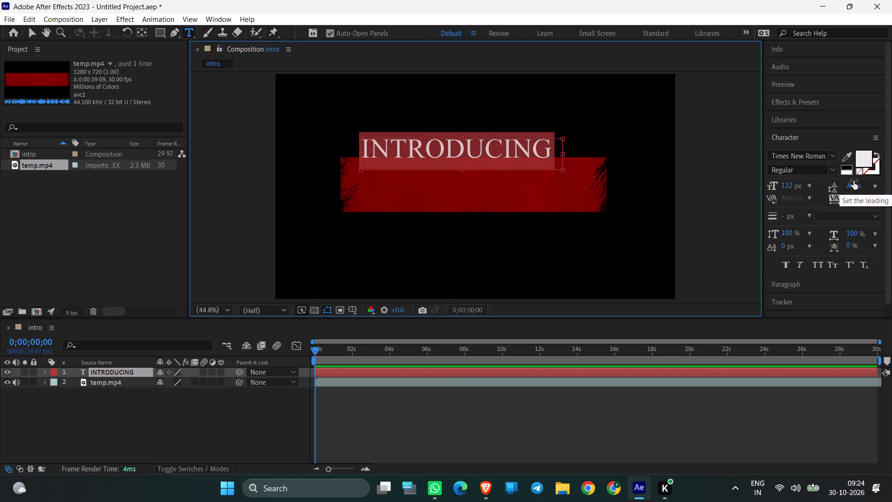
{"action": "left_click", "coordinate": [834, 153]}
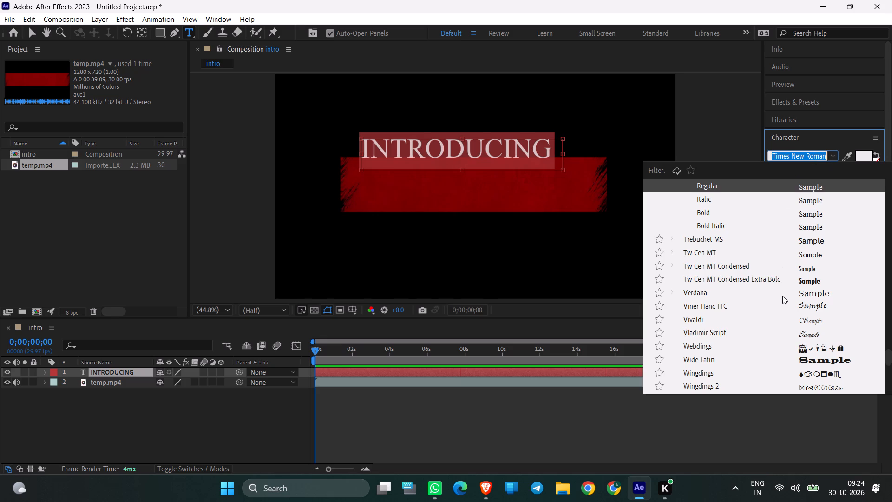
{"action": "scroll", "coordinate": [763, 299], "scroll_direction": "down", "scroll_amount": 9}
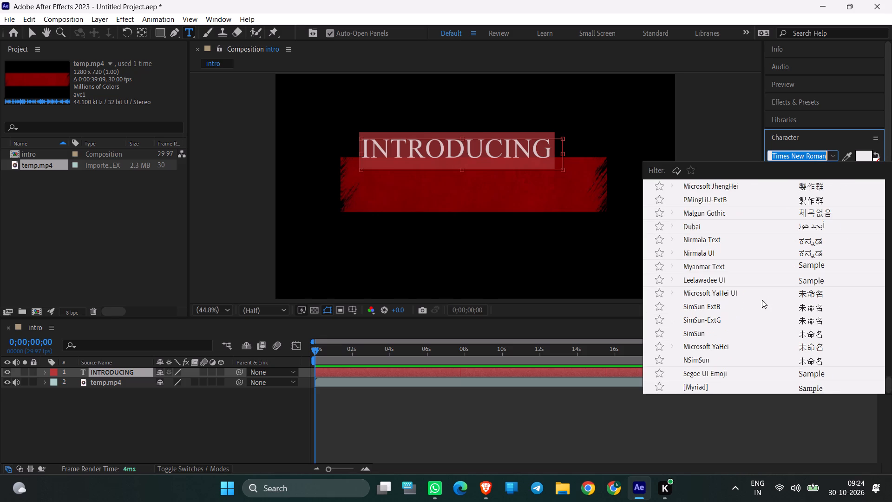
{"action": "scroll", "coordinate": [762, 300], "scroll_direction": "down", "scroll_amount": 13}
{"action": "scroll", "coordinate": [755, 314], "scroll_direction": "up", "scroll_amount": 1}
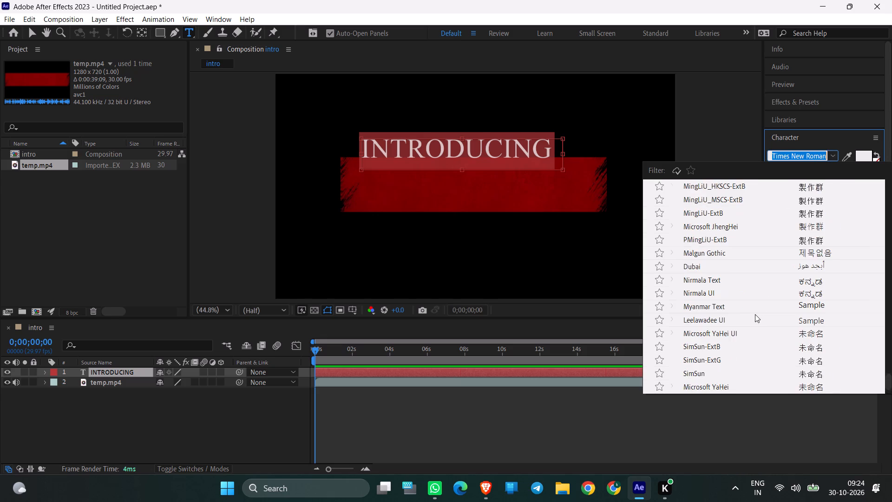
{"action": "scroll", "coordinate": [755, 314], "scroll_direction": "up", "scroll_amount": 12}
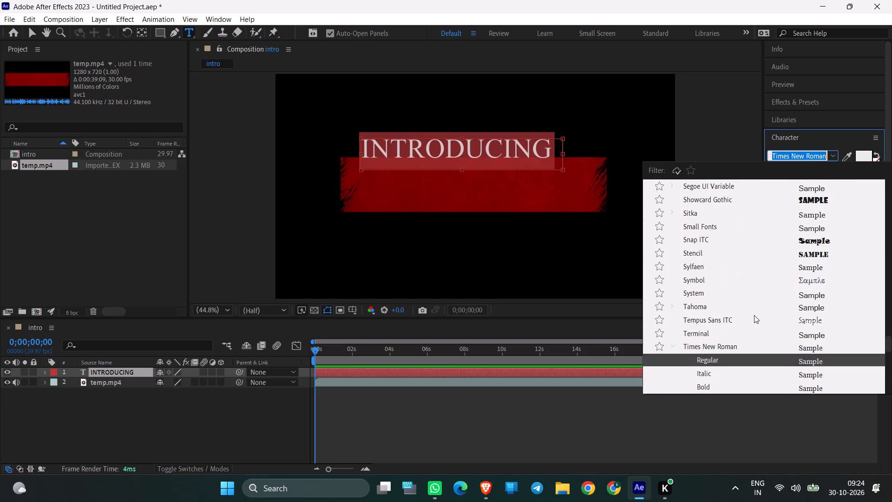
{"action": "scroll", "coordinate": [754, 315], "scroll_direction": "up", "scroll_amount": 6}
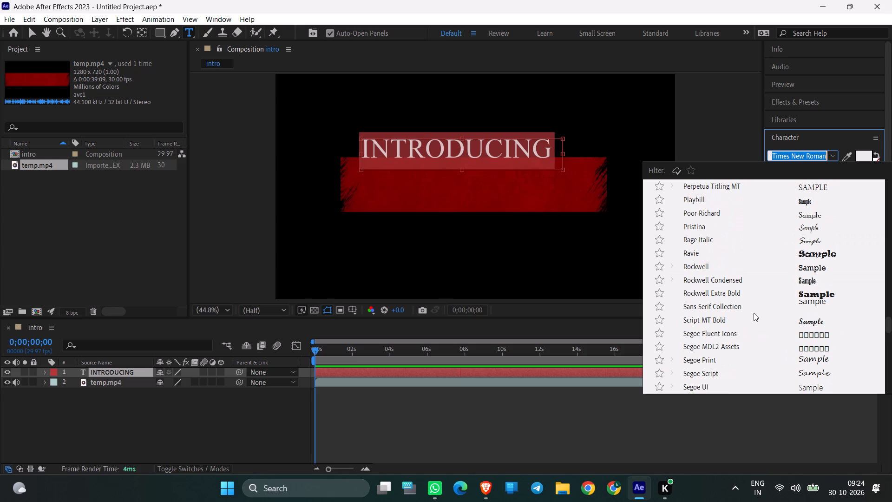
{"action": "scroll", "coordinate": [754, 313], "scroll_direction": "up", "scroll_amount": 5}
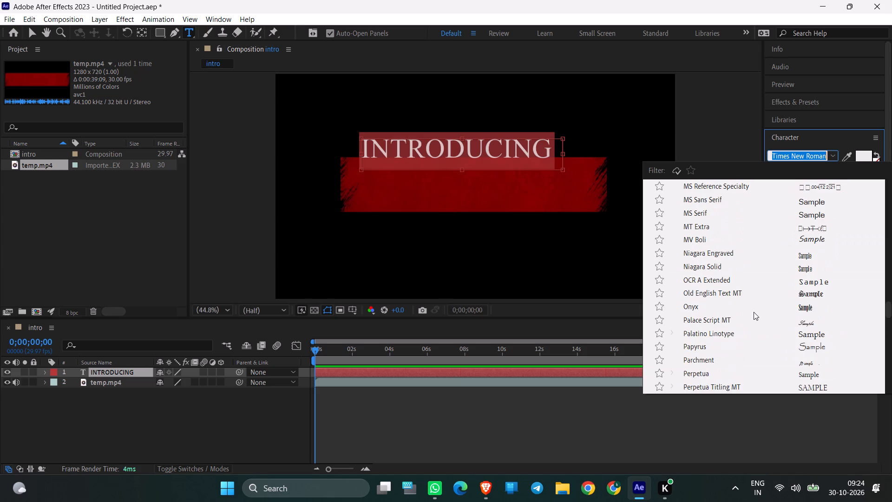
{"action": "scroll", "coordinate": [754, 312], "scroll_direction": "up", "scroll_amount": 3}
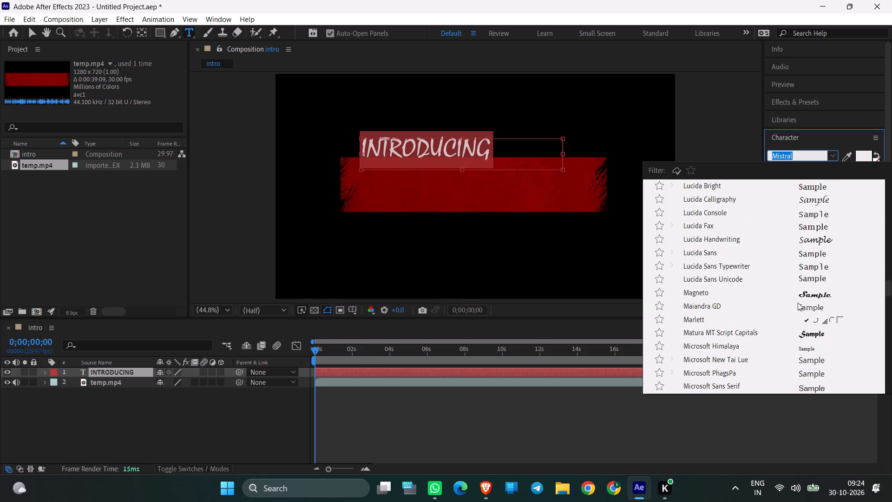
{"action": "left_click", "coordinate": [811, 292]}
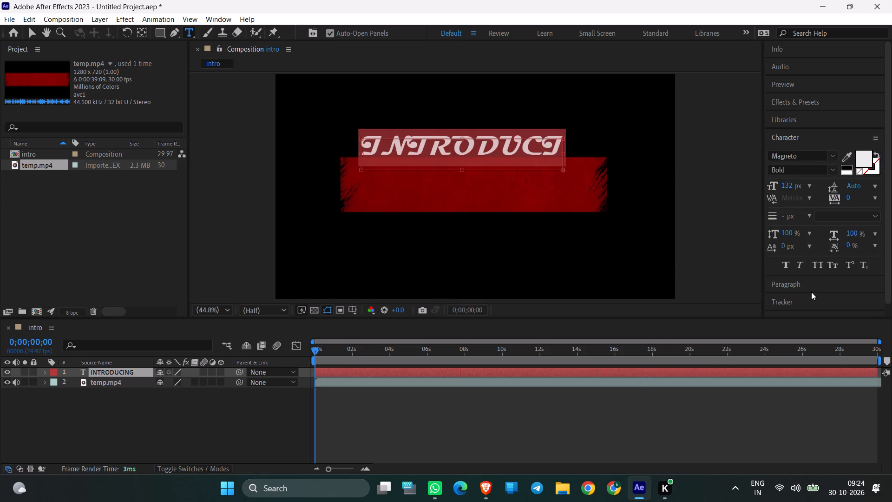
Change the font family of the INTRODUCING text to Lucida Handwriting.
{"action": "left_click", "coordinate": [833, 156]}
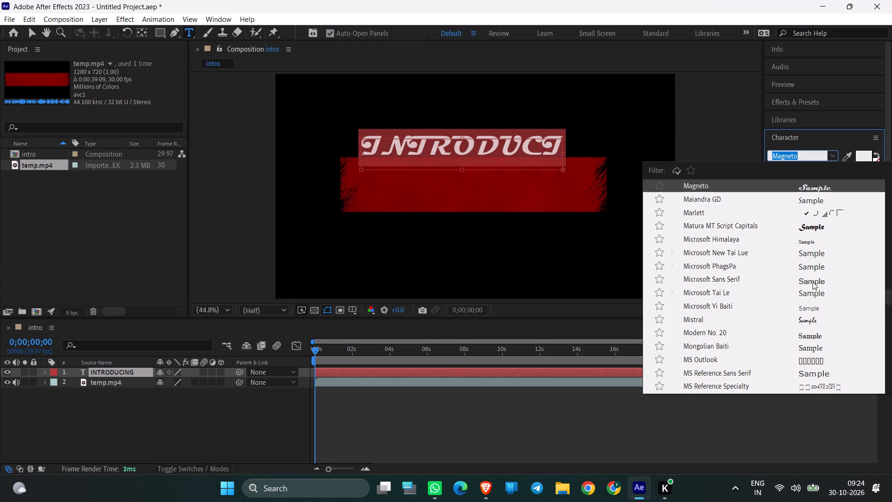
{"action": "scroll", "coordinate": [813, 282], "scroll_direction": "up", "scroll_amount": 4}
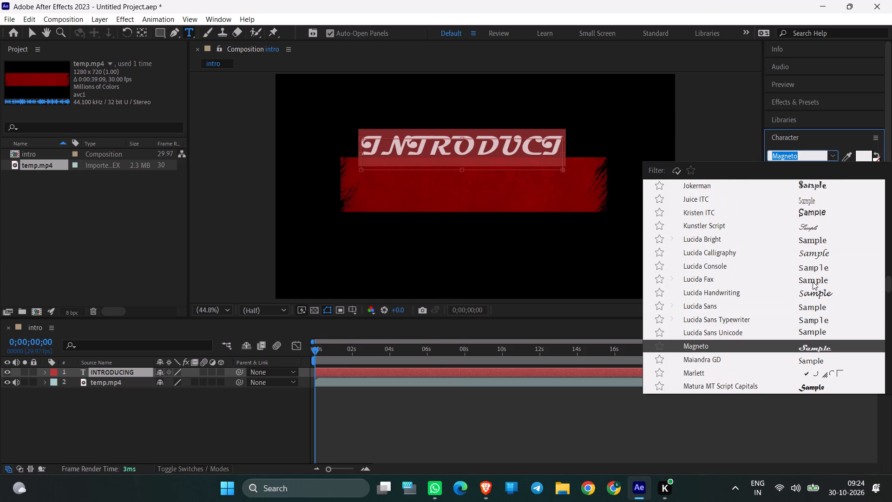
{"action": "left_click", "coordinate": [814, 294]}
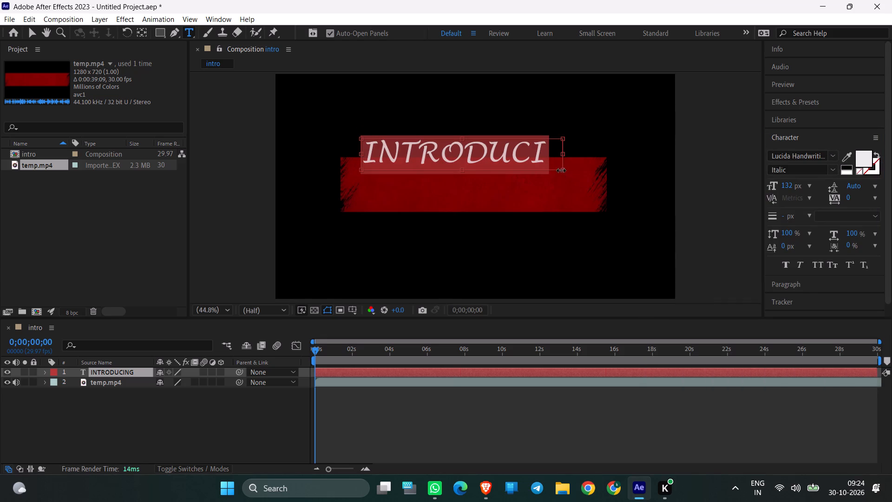
Enlarge the INTRODUCING text box freehand from its lower-right corner and left edge so it extends past both ends of the red banner.
{"action": "left_click_drag", "start_coordinate": [561, 171], "coordinate": [607, 227]}
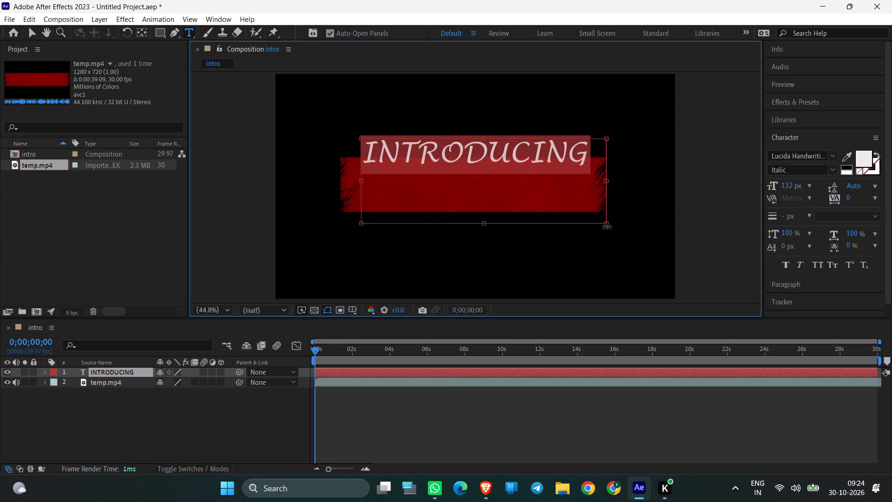
{"action": "left_click_drag", "start_coordinate": [607, 227], "coordinate": [646, 219]}
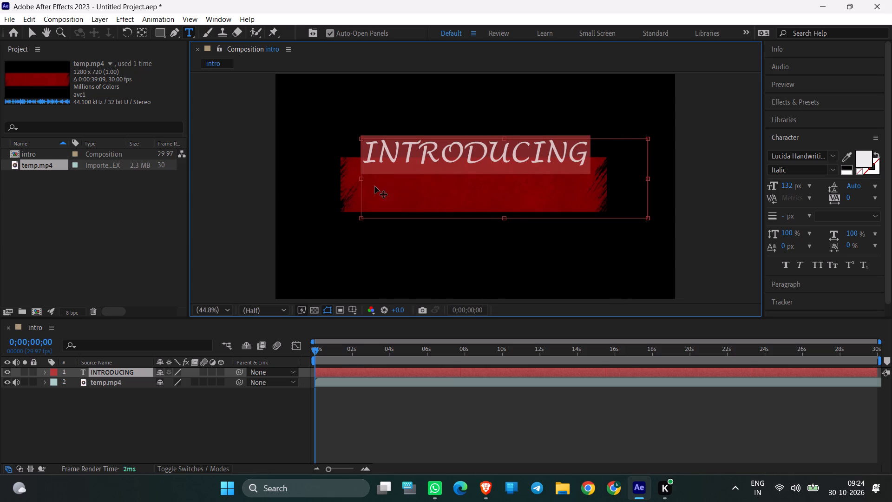
{"action": "left_click_drag", "start_coordinate": [361, 179], "coordinate": [327, 181]}
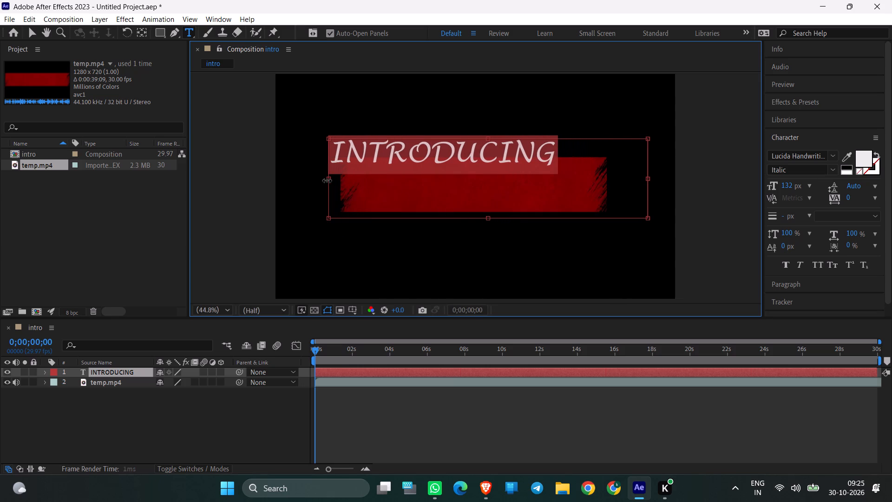
{"action": "left_click_drag", "start_coordinate": [327, 181], "coordinate": [324, 181]}
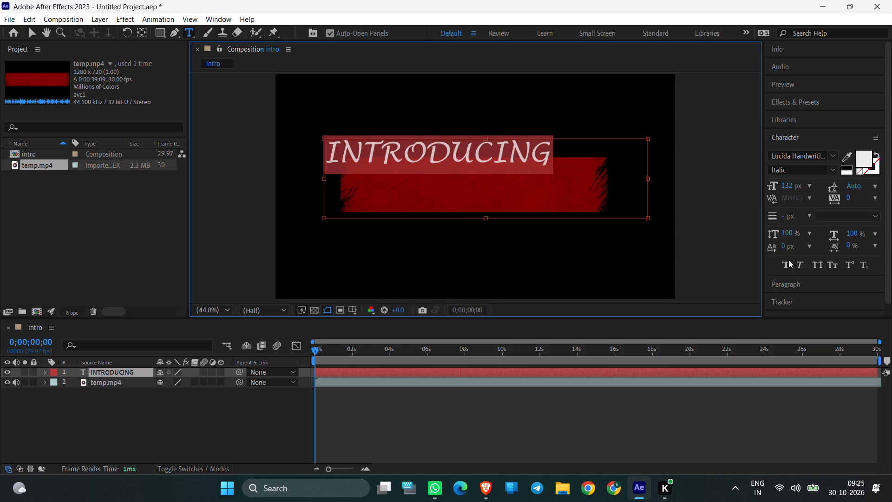
Apply faux bold to the INTRODUCING text.
{"action": "scroll", "coordinate": [808, 282], "scroll_direction": "down", "scroll_amount": 5}
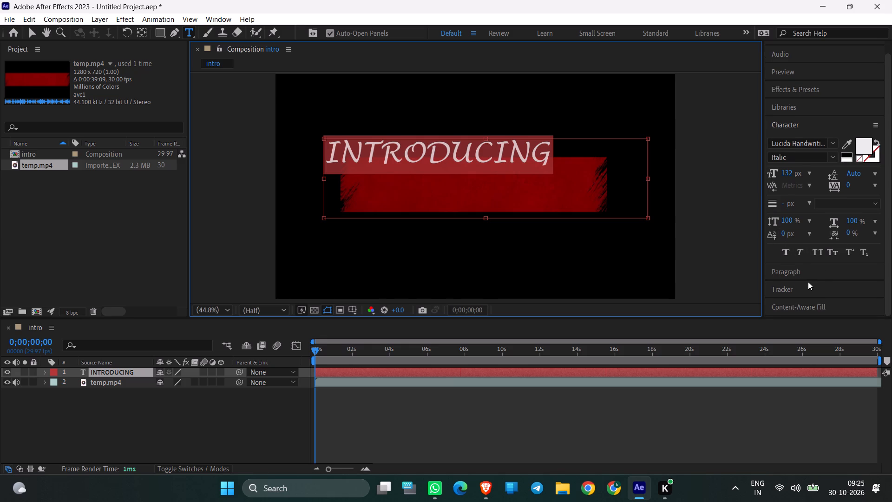
{"action": "scroll", "coordinate": [808, 282], "scroll_direction": "down", "scroll_amount": 6}
{"action": "left_click", "coordinate": [786, 252]}
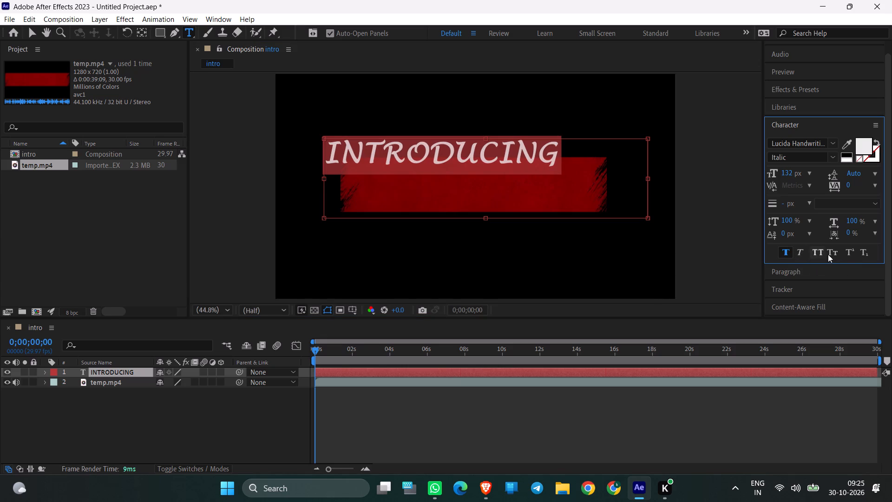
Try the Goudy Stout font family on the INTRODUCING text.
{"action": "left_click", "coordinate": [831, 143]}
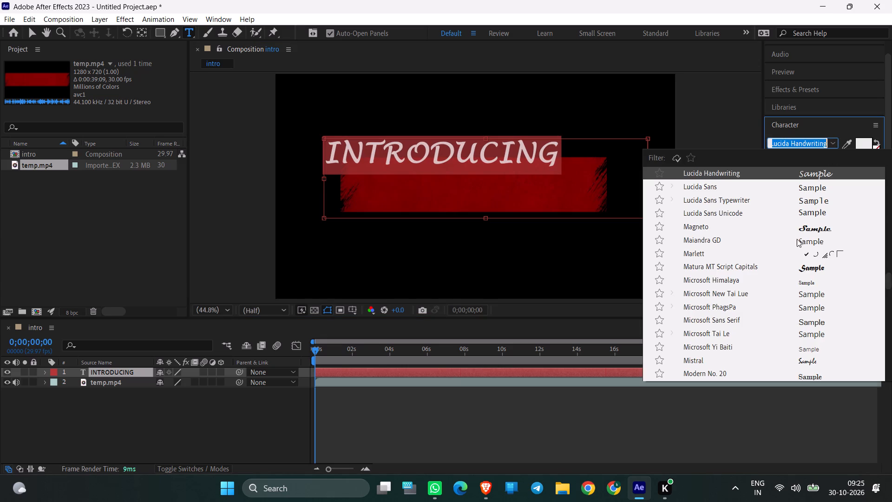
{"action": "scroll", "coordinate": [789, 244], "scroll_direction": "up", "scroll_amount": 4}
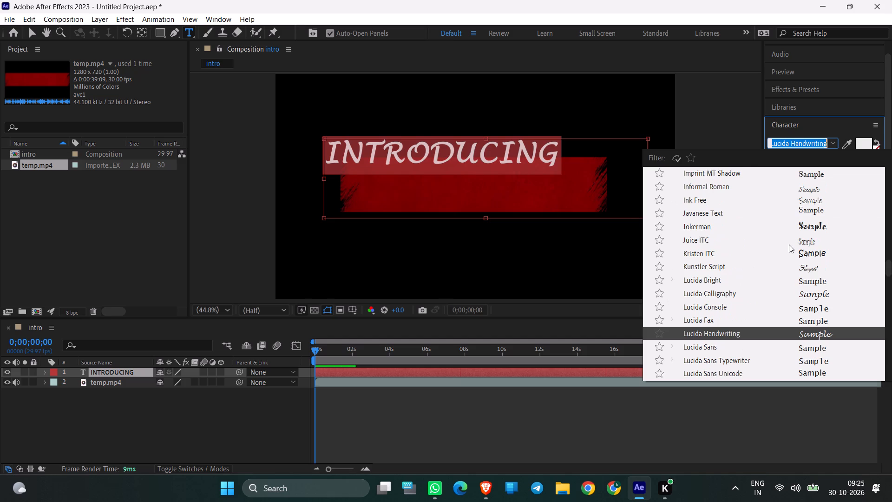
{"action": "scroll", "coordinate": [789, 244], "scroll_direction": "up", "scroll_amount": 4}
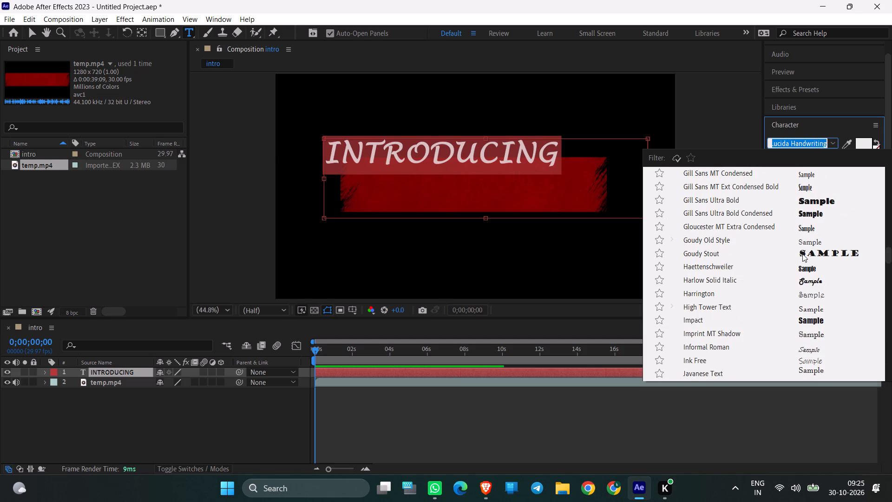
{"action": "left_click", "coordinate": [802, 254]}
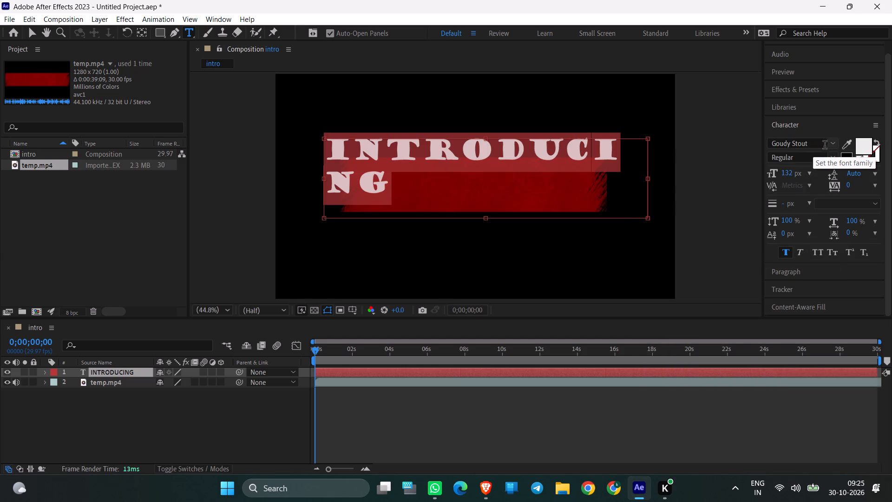
Set the font family of the INTRODUCING text to Copperplate Gothic Bold.
{"action": "left_click", "coordinate": [833, 143]}
{"action": "scroll", "coordinate": [795, 269], "scroll_direction": "up", "scroll_amount": 2}
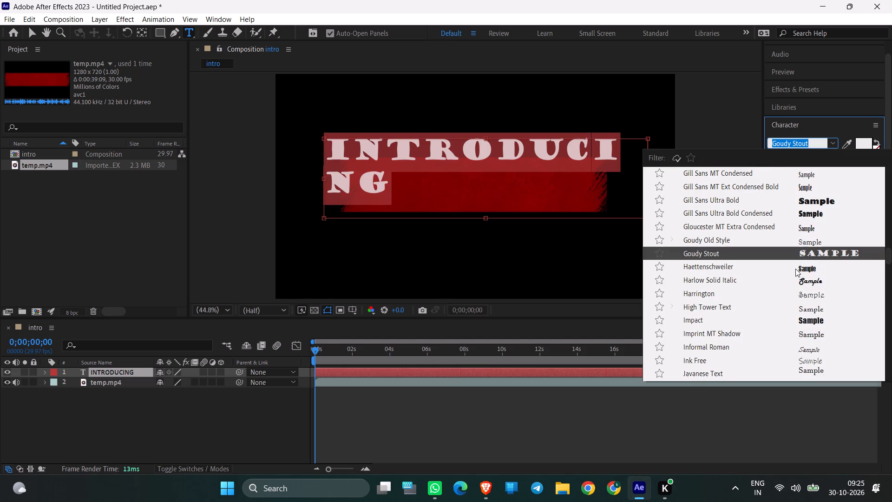
{"action": "scroll", "coordinate": [795, 269], "scroll_direction": "up", "scroll_amount": 6}
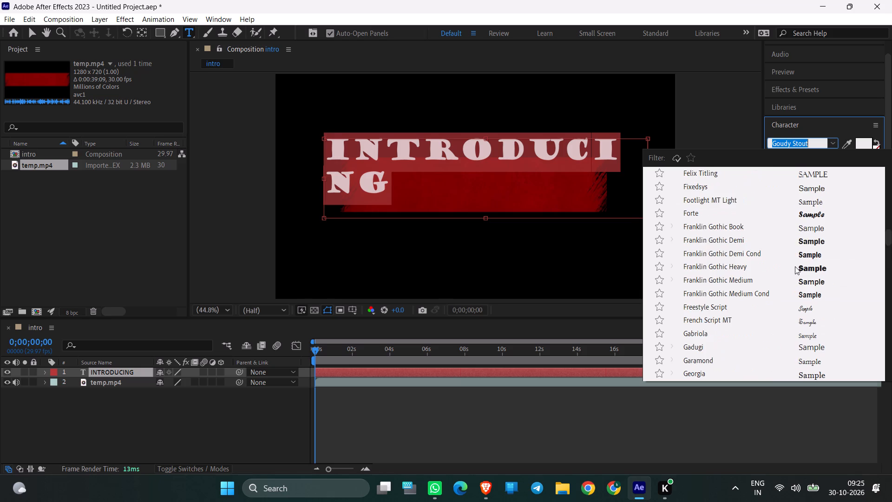
{"action": "scroll", "coordinate": [795, 266], "scroll_direction": "up", "scroll_amount": 4}
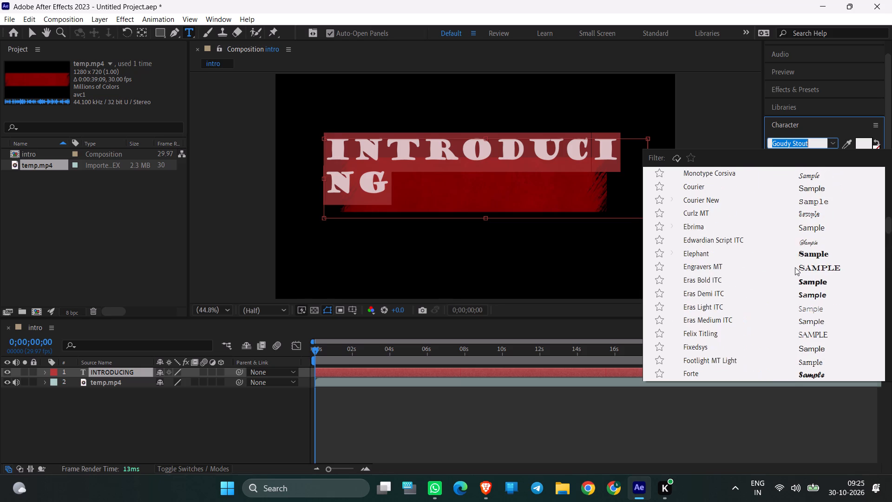
{"action": "scroll", "coordinate": [795, 267], "scroll_direction": "up", "scroll_amount": 3}
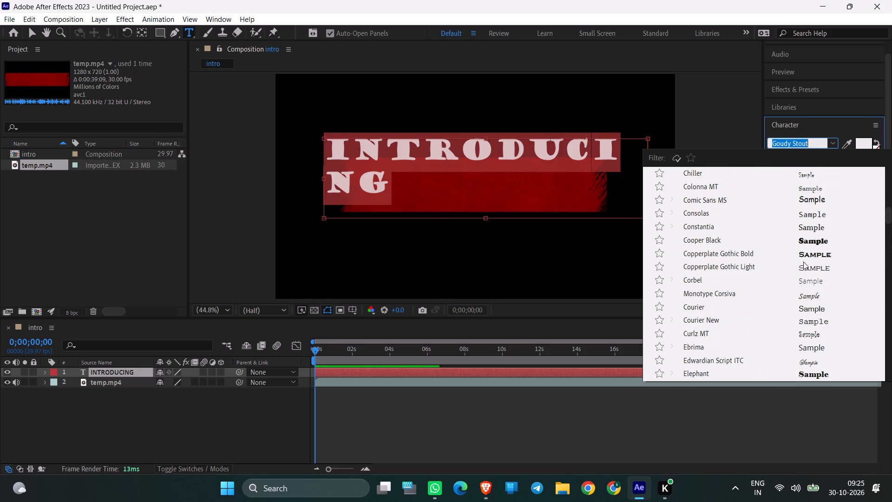
{"action": "left_click", "coordinate": [814, 255]}
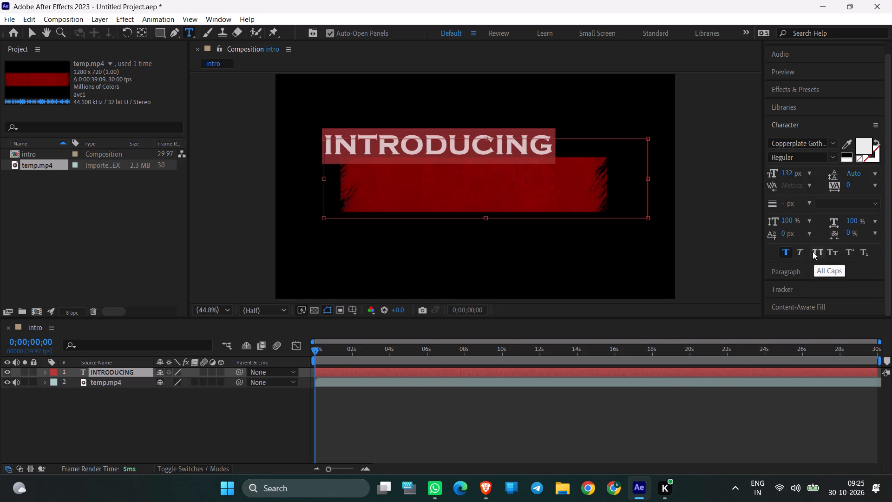
Set the font family of the INTRODUCING text to Algerian.
{"action": "left_click", "coordinate": [834, 142]}
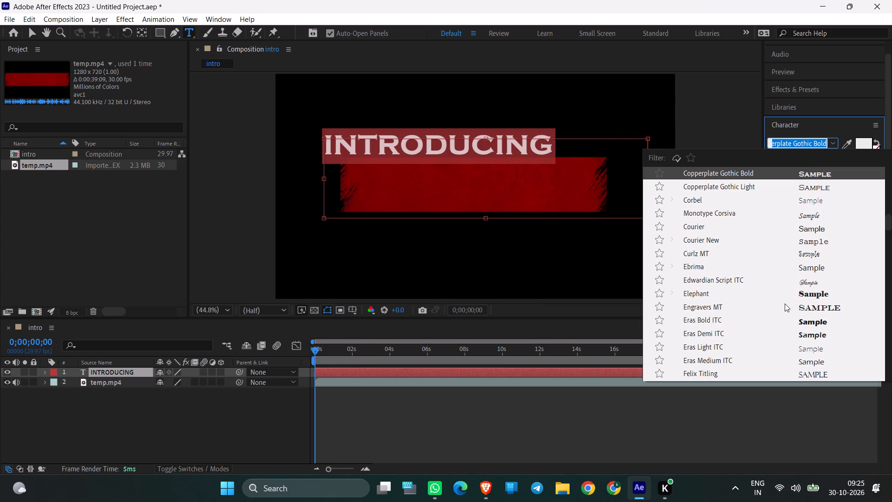
{"action": "scroll", "coordinate": [767, 275], "scroll_direction": "up", "scroll_amount": 3}
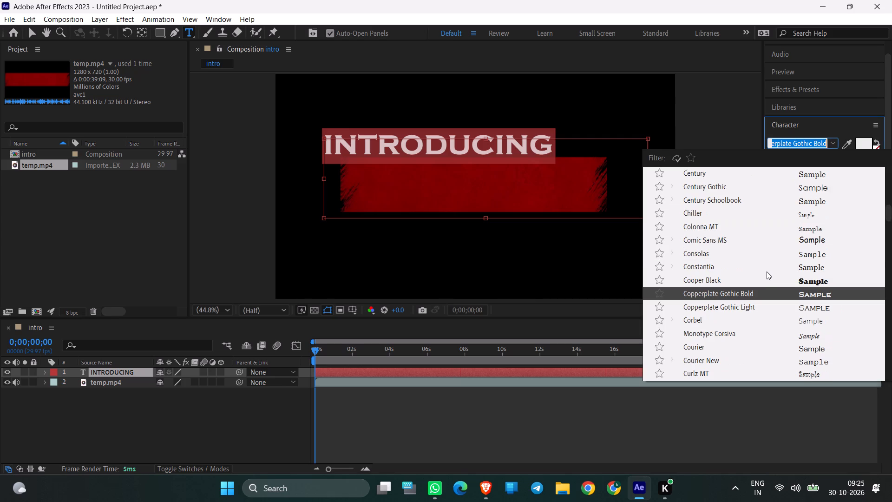
{"action": "scroll", "coordinate": [767, 271], "scroll_direction": "up", "scroll_amount": 5}
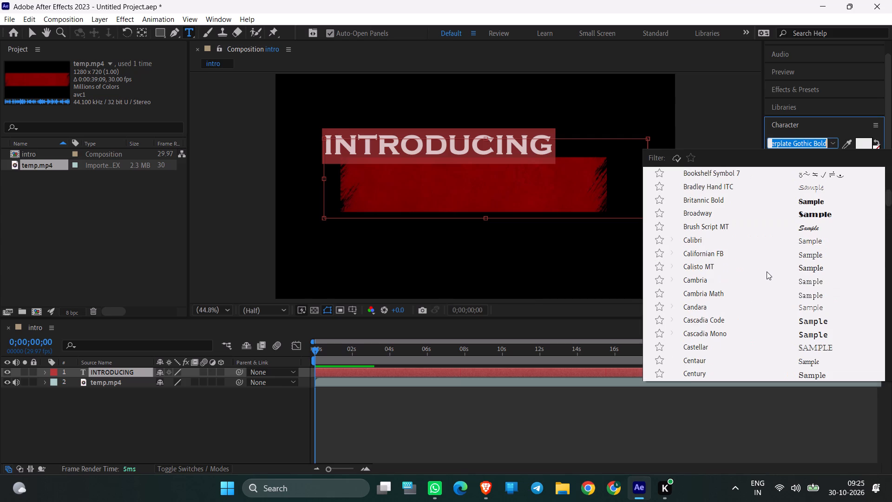
{"action": "scroll", "coordinate": [767, 271], "scroll_direction": "up", "scroll_amount": 8}
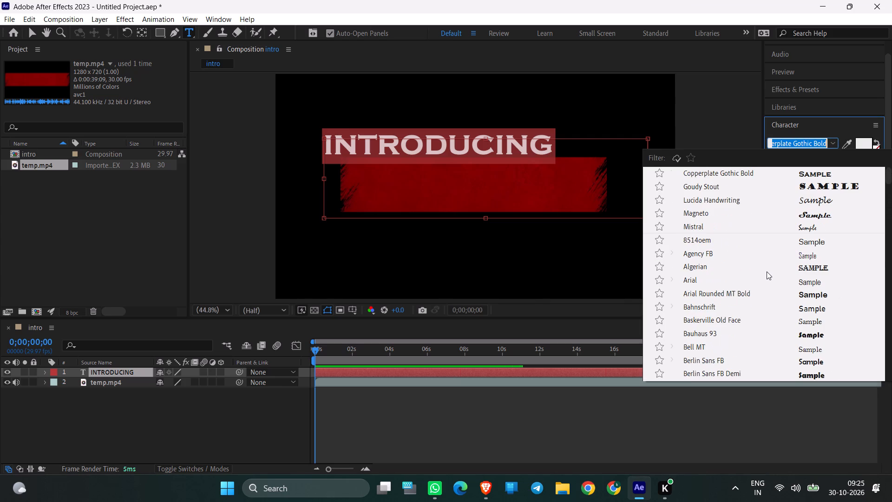
{"action": "scroll", "coordinate": [767, 271], "scroll_direction": "up", "scroll_amount": 6}
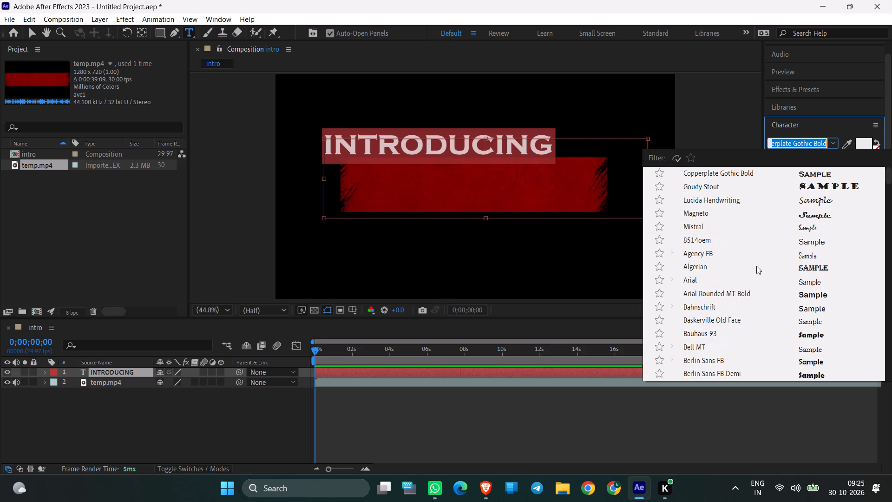
{"action": "scroll", "coordinate": [759, 258], "scroll_direction": "up", "scroll_amount": 5}
{"action": "left_click", "coordinate": [811, 264]}
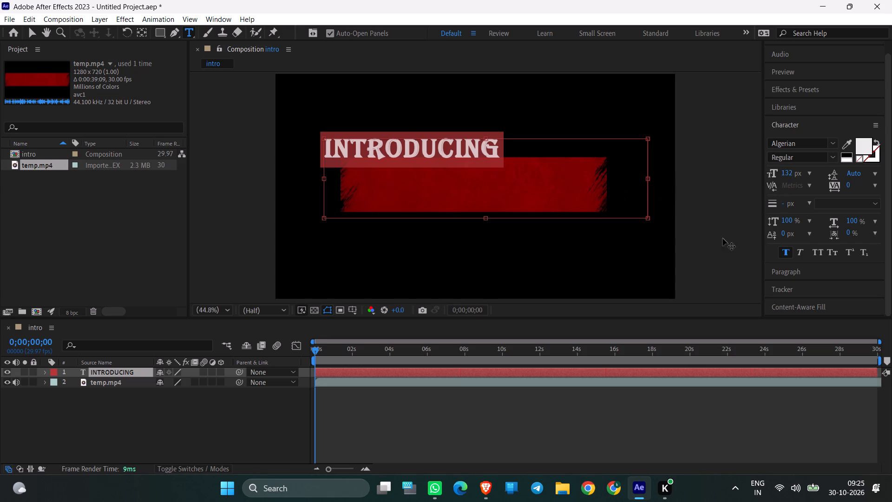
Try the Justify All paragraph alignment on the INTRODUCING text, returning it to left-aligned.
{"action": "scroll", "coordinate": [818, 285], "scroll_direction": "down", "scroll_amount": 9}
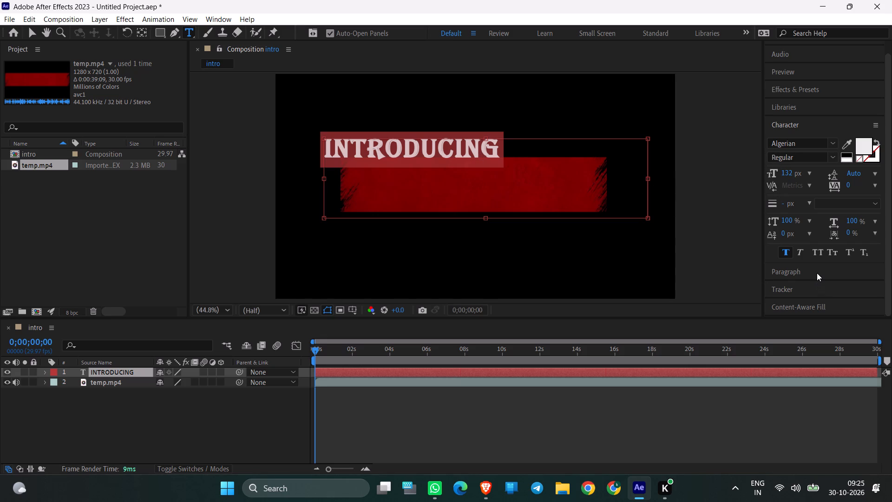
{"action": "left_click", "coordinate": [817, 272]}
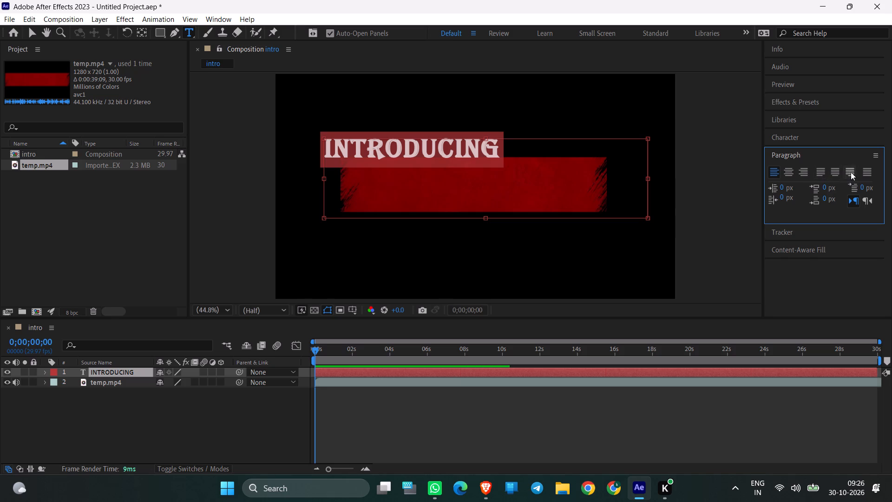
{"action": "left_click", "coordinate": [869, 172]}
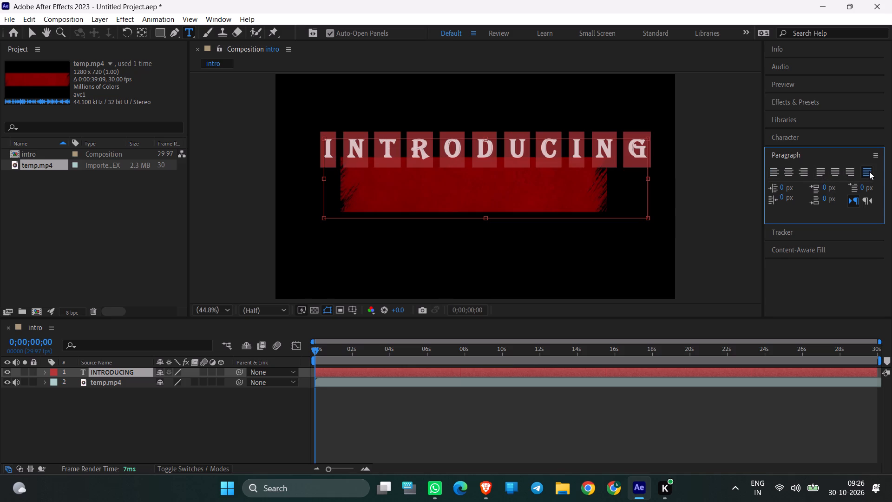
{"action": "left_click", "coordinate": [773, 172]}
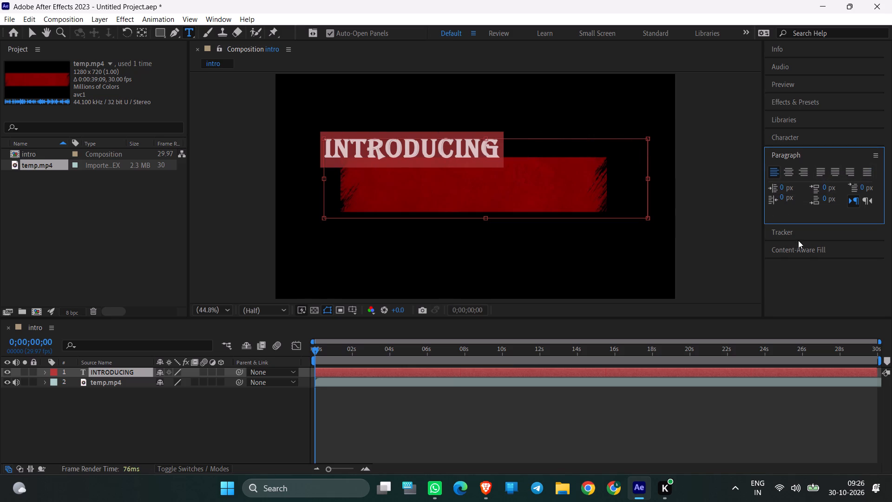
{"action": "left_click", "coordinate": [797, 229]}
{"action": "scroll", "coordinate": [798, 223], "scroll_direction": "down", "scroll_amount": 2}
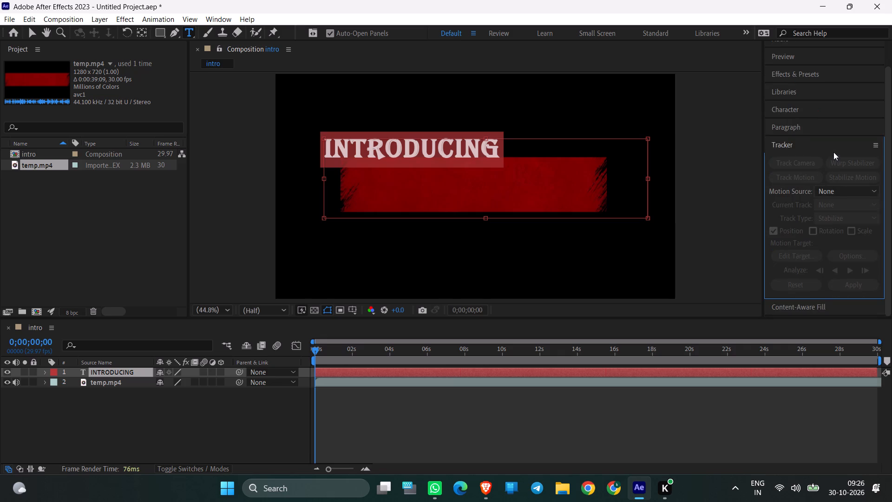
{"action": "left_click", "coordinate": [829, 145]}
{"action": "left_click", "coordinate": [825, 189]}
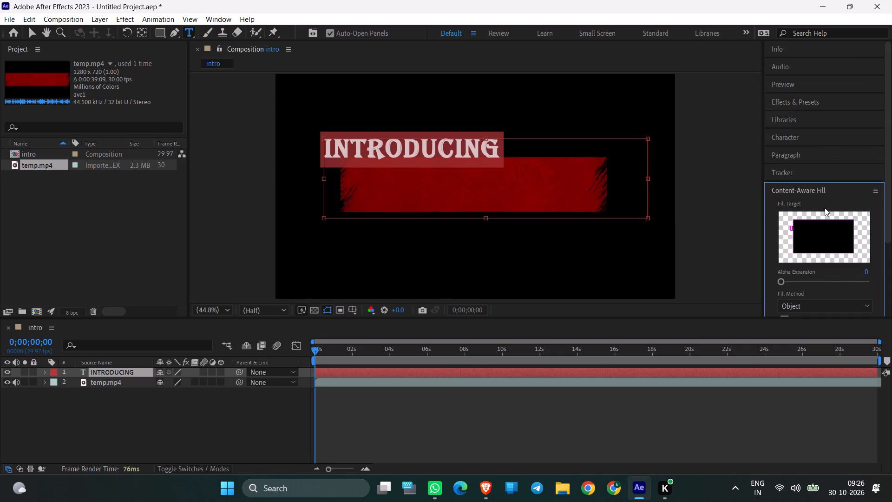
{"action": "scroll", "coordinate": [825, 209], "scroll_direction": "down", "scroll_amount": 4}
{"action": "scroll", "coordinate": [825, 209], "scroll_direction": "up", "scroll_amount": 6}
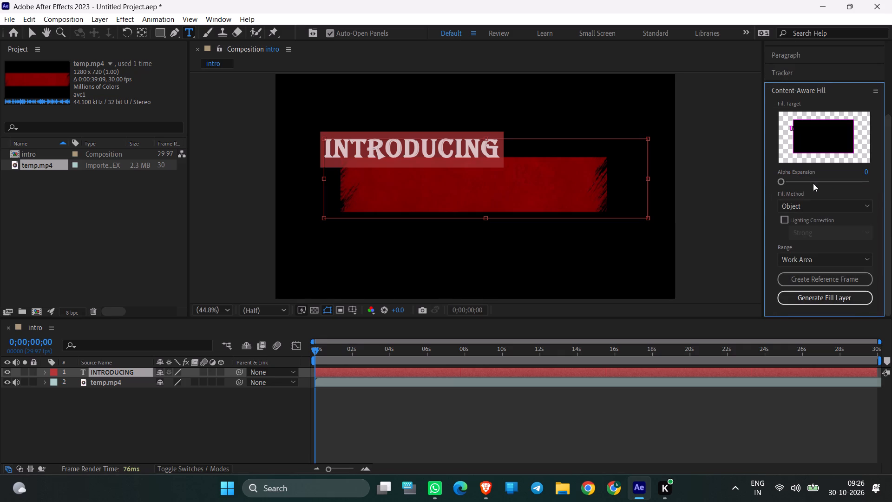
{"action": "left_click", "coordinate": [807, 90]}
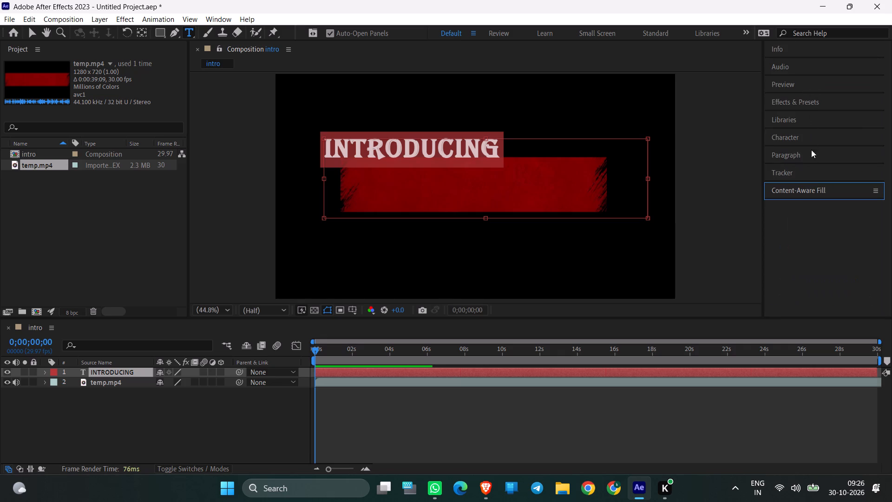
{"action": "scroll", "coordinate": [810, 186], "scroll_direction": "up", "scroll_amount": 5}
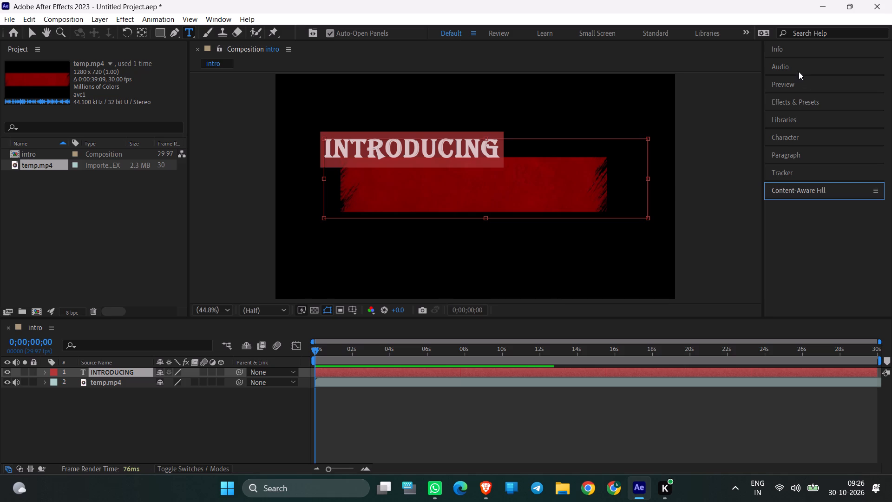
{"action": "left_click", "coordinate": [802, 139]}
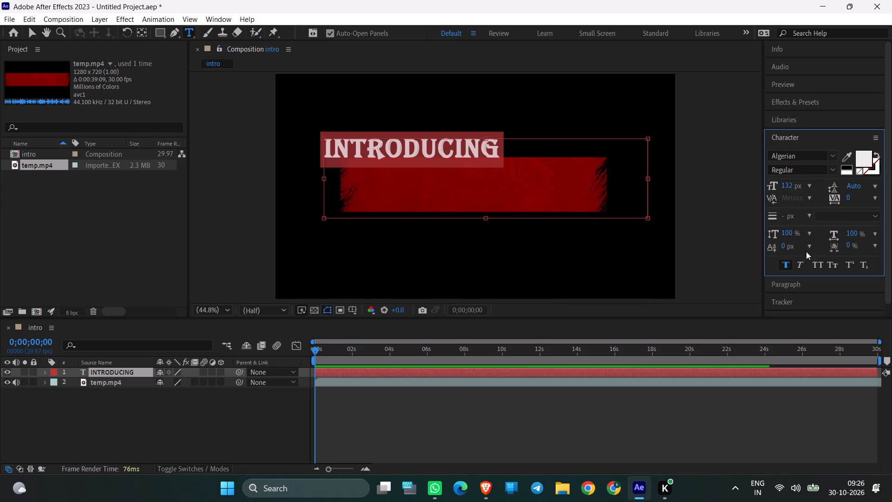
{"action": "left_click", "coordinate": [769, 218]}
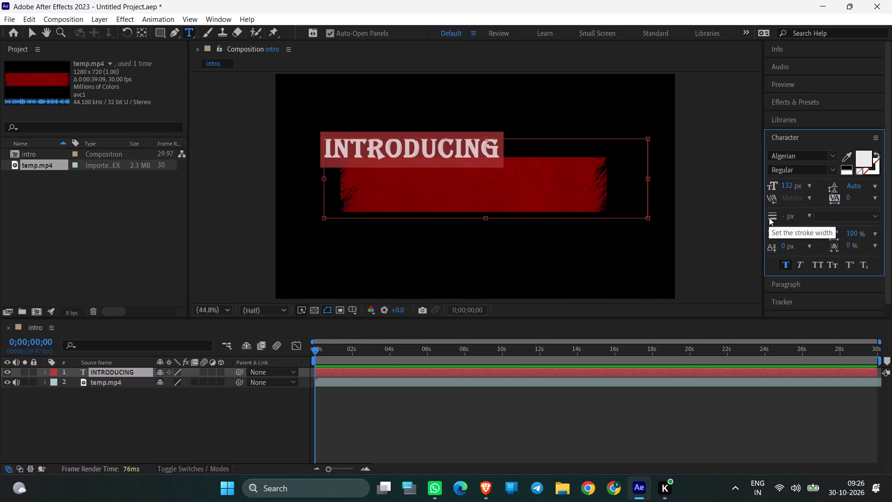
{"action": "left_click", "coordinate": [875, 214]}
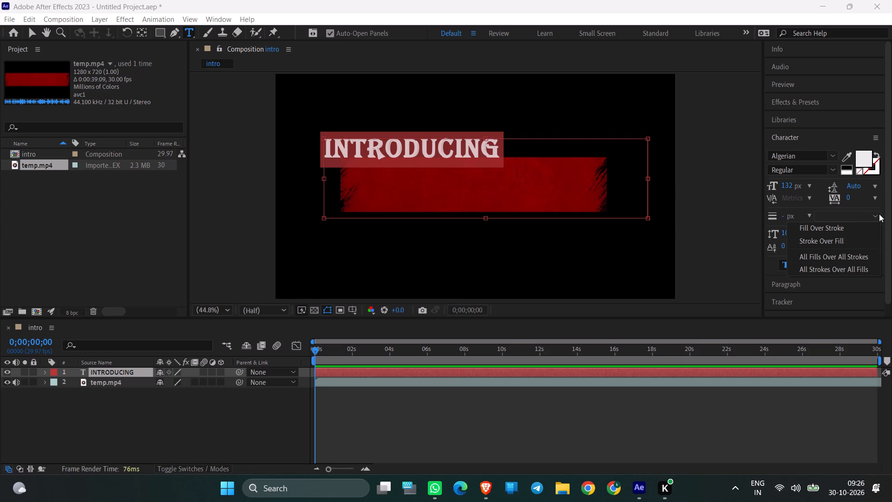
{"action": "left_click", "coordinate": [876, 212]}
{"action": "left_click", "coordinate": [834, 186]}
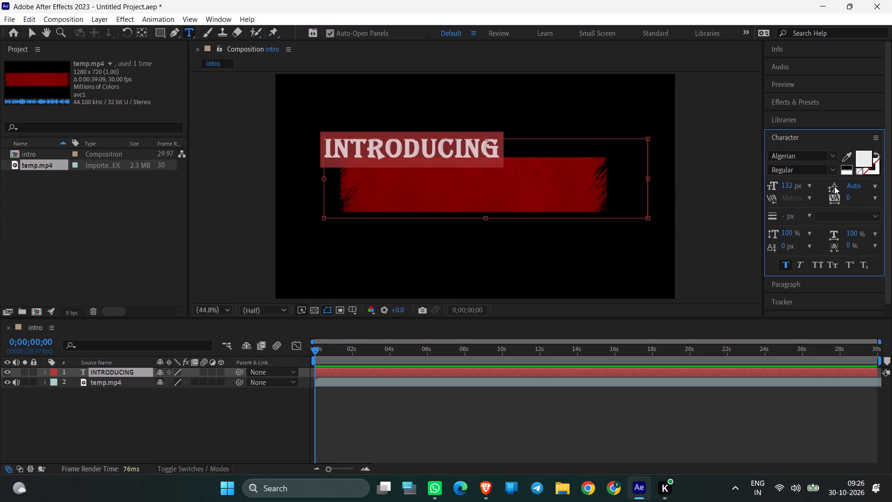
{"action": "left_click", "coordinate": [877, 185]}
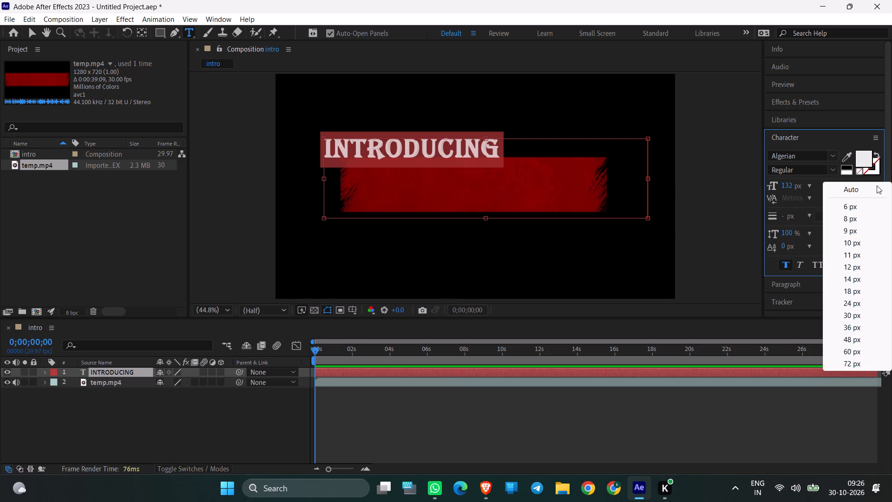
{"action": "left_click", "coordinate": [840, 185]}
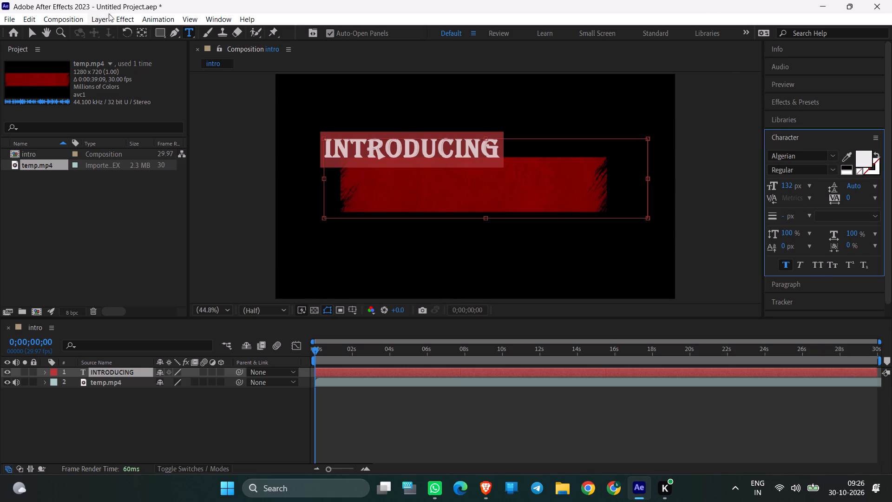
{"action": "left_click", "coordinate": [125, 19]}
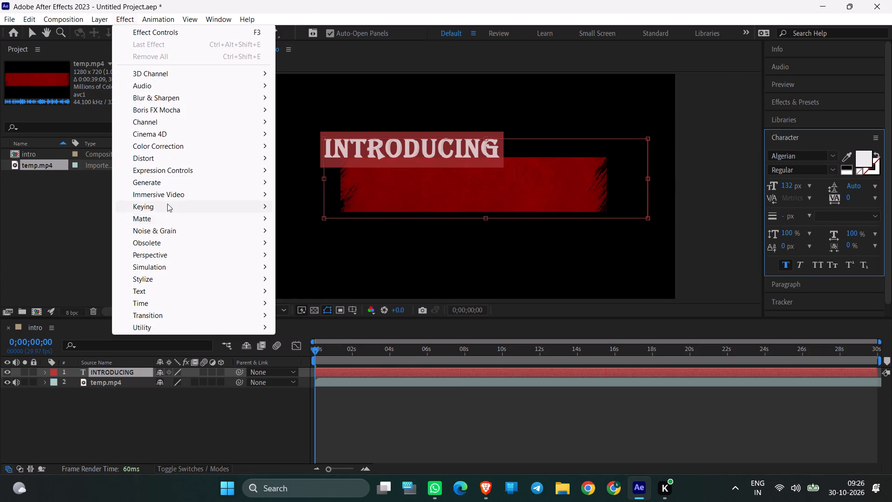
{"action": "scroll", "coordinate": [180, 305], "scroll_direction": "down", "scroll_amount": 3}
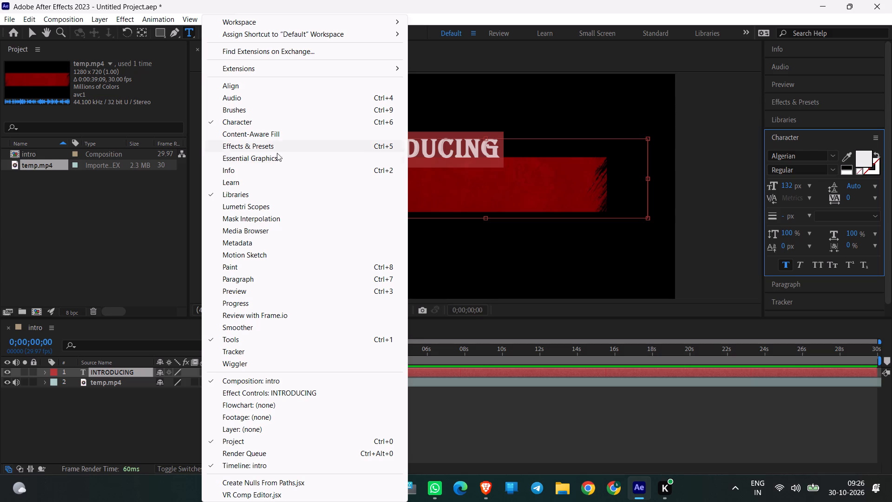
Align the INTRODUCING text layer to the composition's horizontal and vertical centre.
{"action": "scroll", "coordinate": [272, 292], "scroll_direction": "down", "scroll_amount": 2}
{"action": "left_click", "coordinate": [244, 88]}
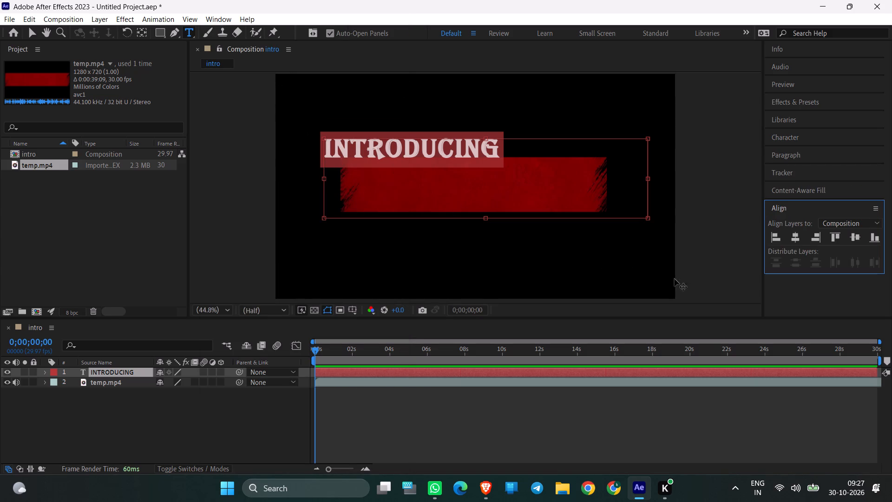
{"action": "left_click", "coordinate": [795, 237]}
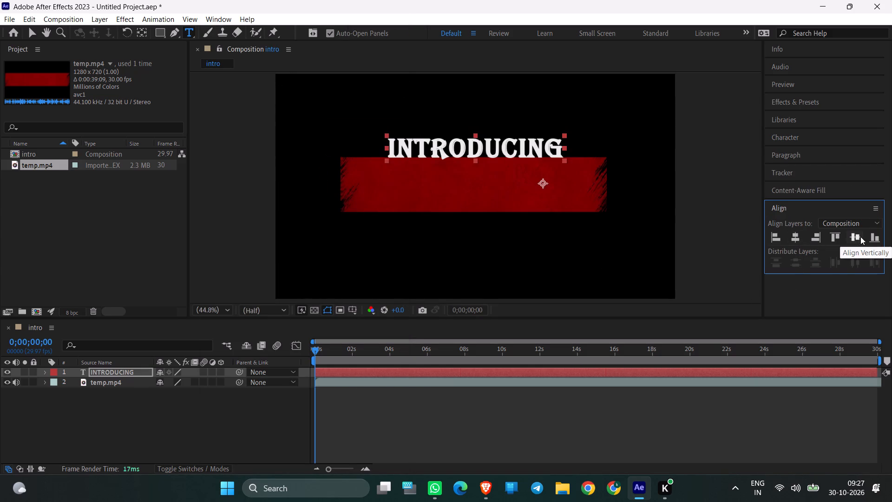
{"action": "left_click", "coordinate": [858, 237]}
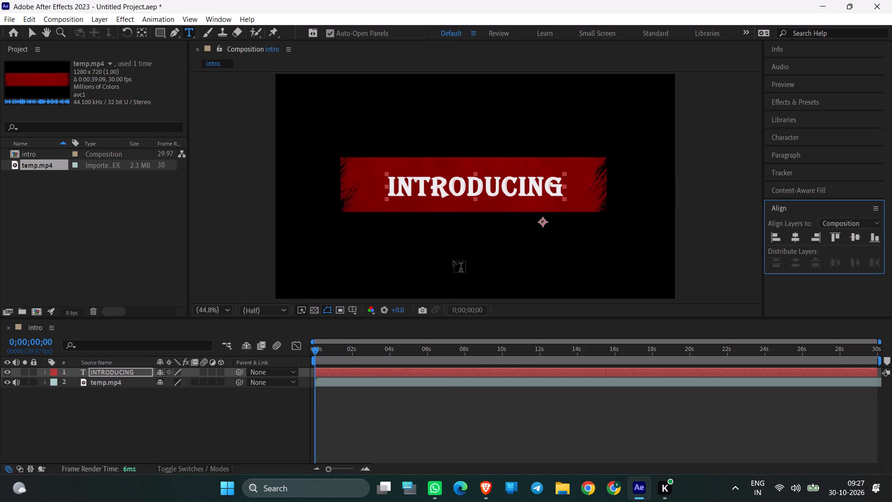
Play the intro composition to check the title against the footage, and return the playhead to 0;00;00;00.
{"action": "key", "text": "space"}
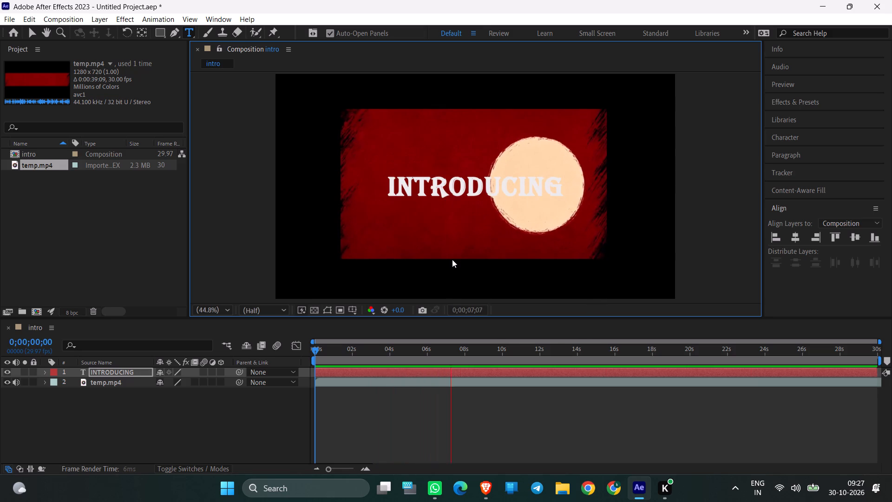
{"action": "key", "text": "space"}
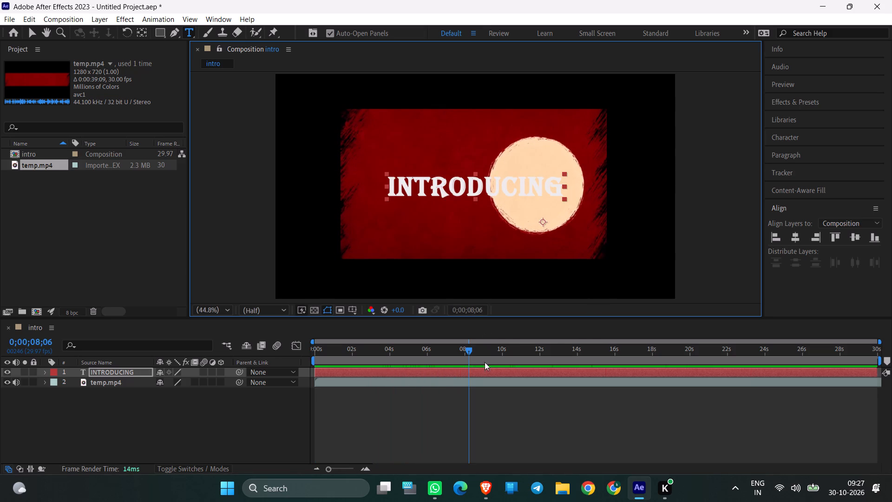
{"action": "left_click_drag", "start_coordinate": [467, 348], "coordinate": [340, 355]}
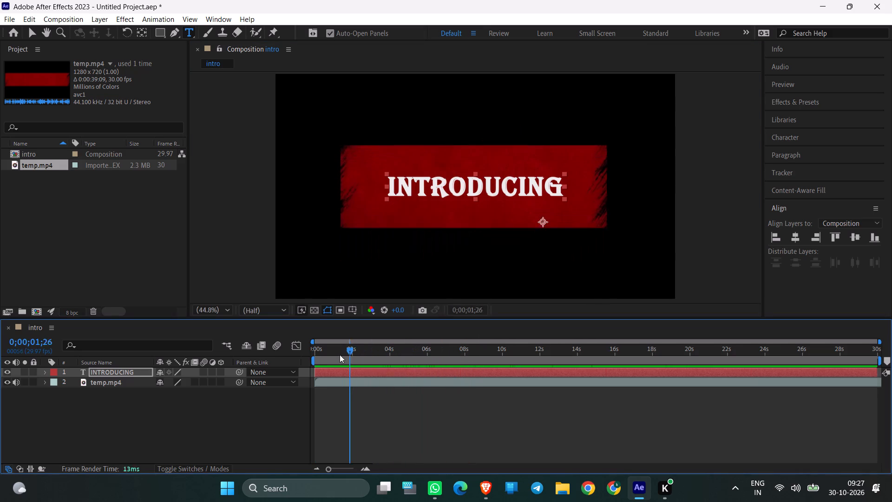
{"action": "left_click_drag", "start_coordinate": [340, 355], "coordinate": [275, 359]}
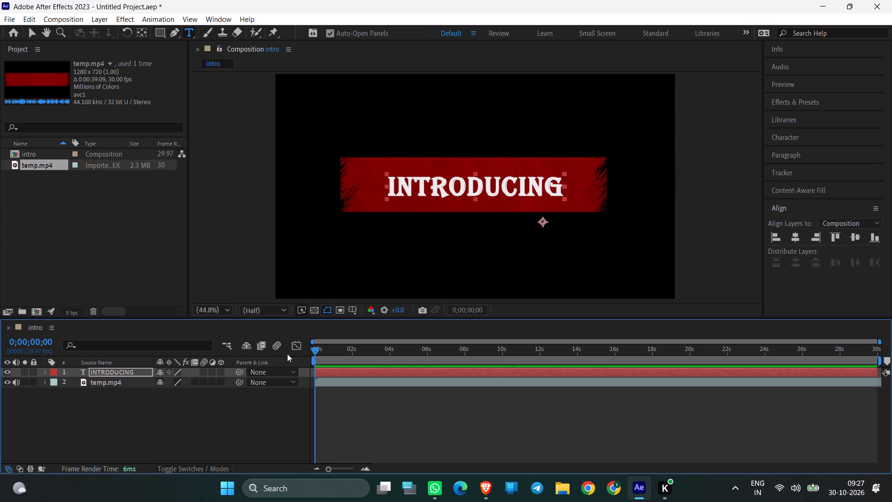
Move the INTRODUCING layer slightly later on the timeline so it starts just after the composition's first frame.
{"action": "left_click", "coordinate": [335, 370]}
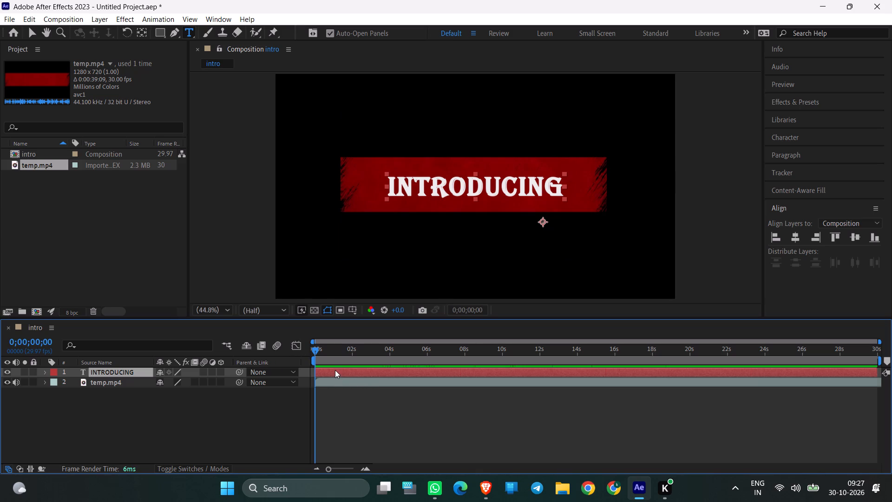
{"action": "left_click_drag", "start_coordinate": [332, 370], "coordinate": [334, 369]}
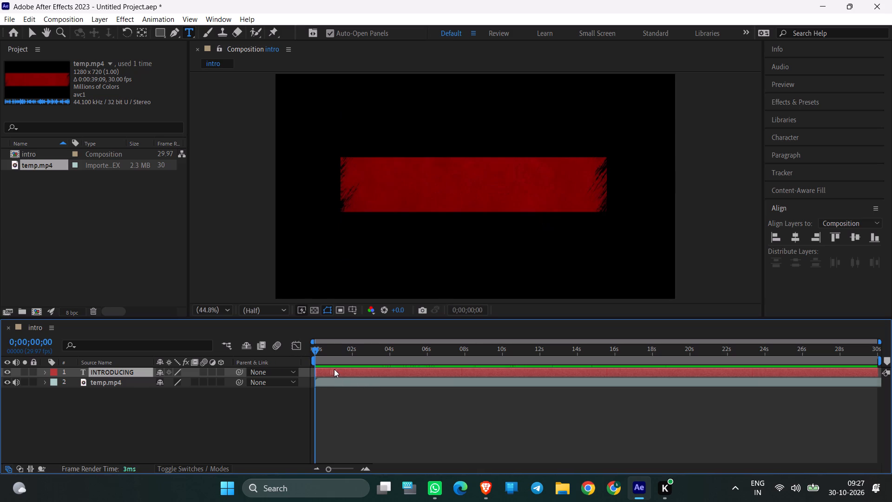
{"action": "left_click_drag", "start_coordinate": [334, 369], "coordinate": [336, 369]}
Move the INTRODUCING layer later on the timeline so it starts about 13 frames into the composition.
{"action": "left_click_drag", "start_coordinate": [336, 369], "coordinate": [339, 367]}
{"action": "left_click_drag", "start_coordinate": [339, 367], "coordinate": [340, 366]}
Play the intro composition from the start and pause around 0;00;03;02 to find where the INTRODUCING title should end.
{"action": "left_click_drag", "start_coordinate": [318, 349], "coordinate": [298, 348]}
{"action": "key", "text": "space"}
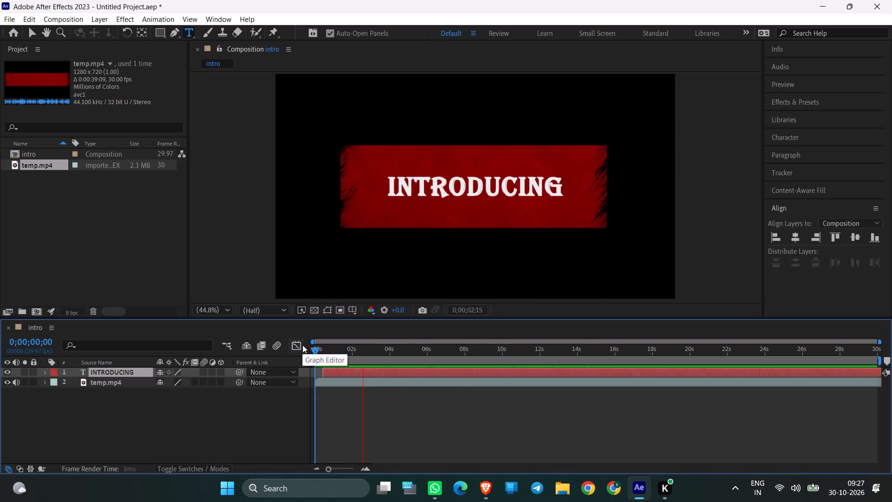
{"action": "key", "text": "space"}
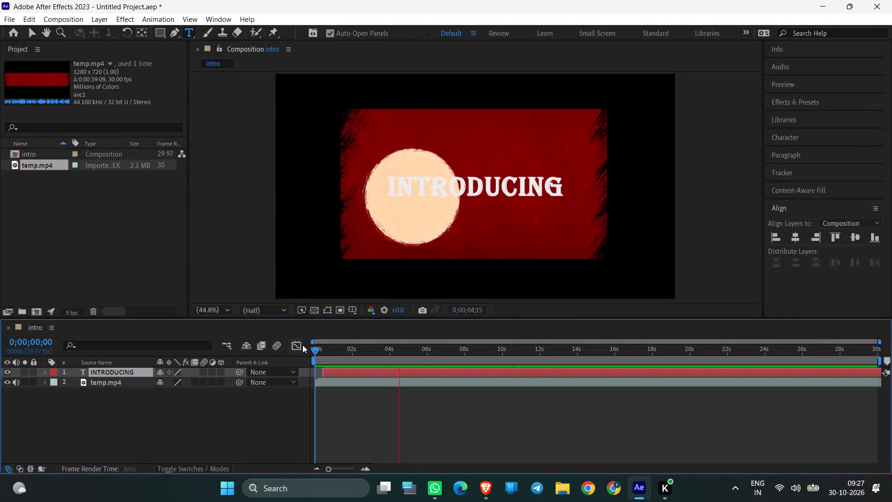
{"action": "left_click_drag", "start_coordinate": [398, 350], "coordinate": [364, 351]}
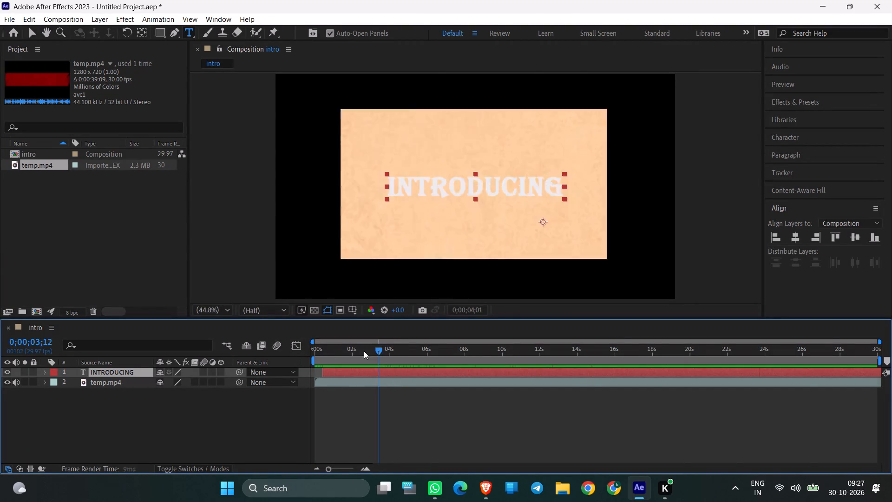
{"action": "left_click_drag", "start_coordinate": [364, 351], "coordinate": [280, 357]}
{"action": "key", "text": "space"}
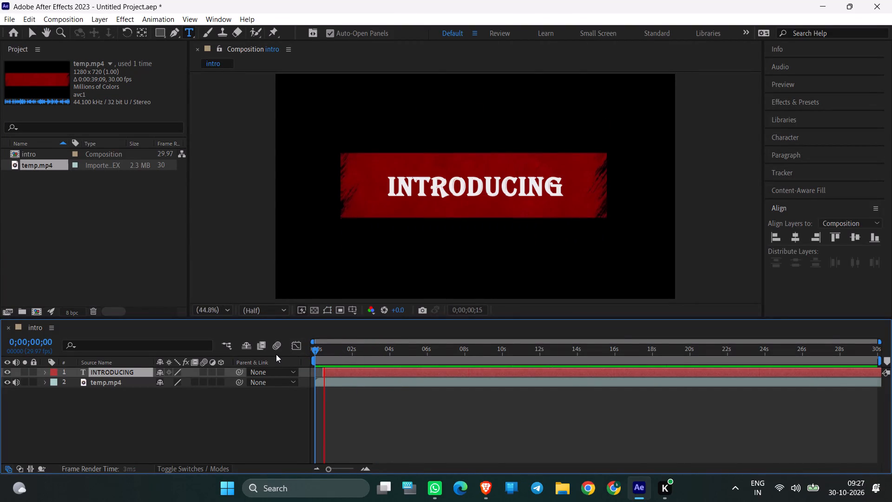
{"action": "key", "text": "space"}
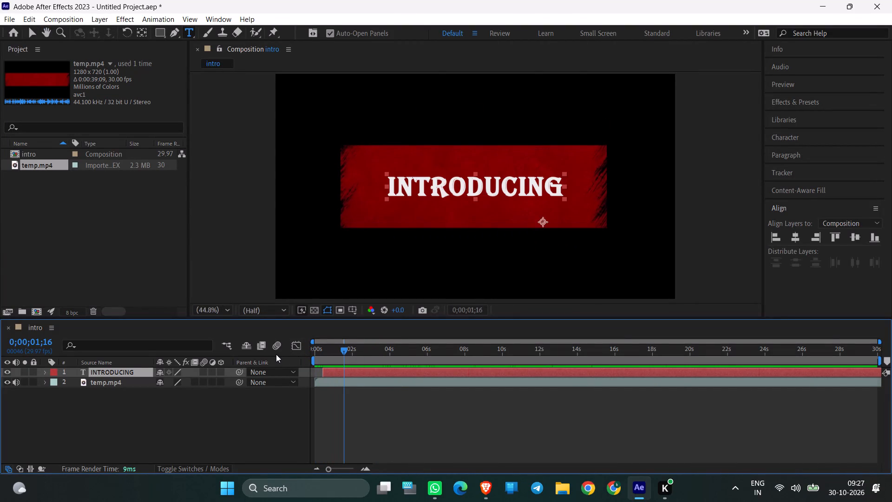
{"action": "key", "text": "space"}
{"action": "key", "text": "space"}
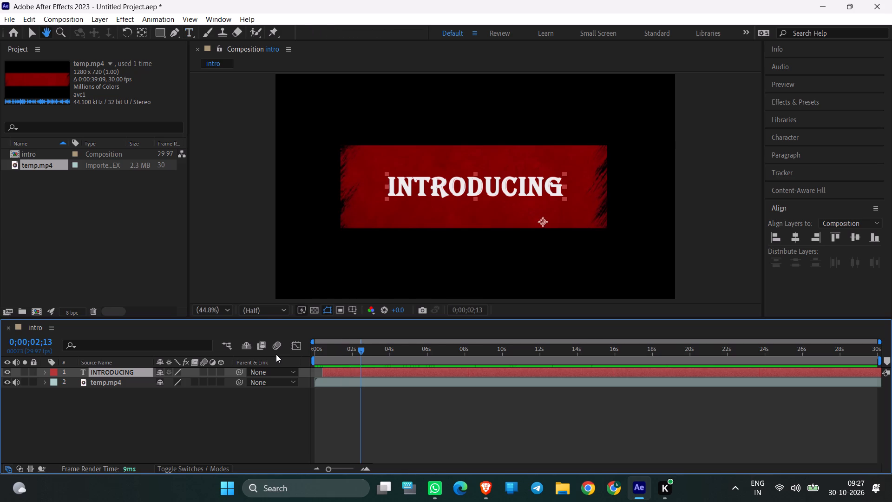
{"action": "key", "text": "space"}
{"action": "key", "text": "space"}
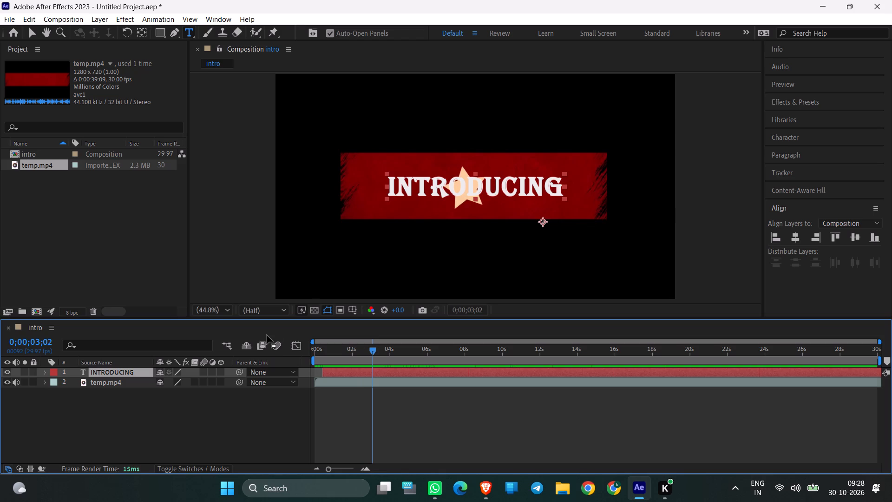
Nudge the INTRODUCING text slightly left on the red banner.
{"action": "key", "text": "Left"}
{"action": "key", "text": "Left"}
{"action": "key", "text": "Left"}
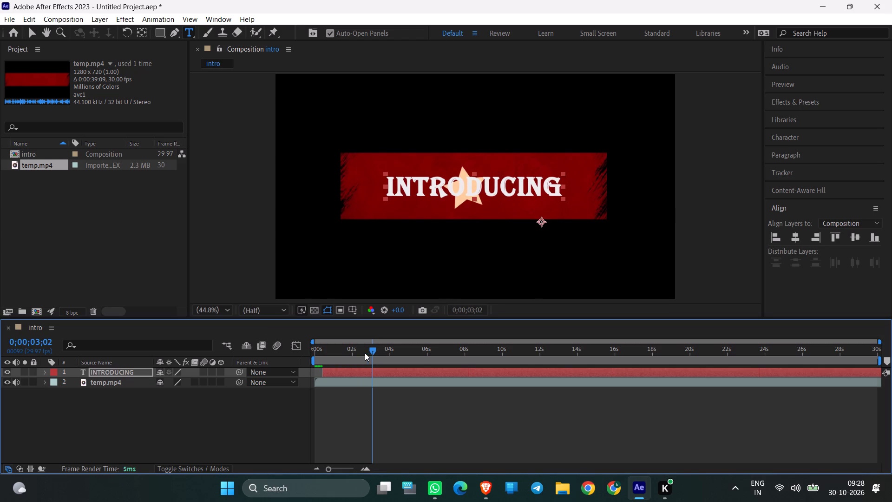
Place the playhead at 0;00;02;27, just before the star appears on the banner.
{"action": "left_click", "coordinate": [366, 469]}
{"action": "left_click", "coordinate": [366, 469]}
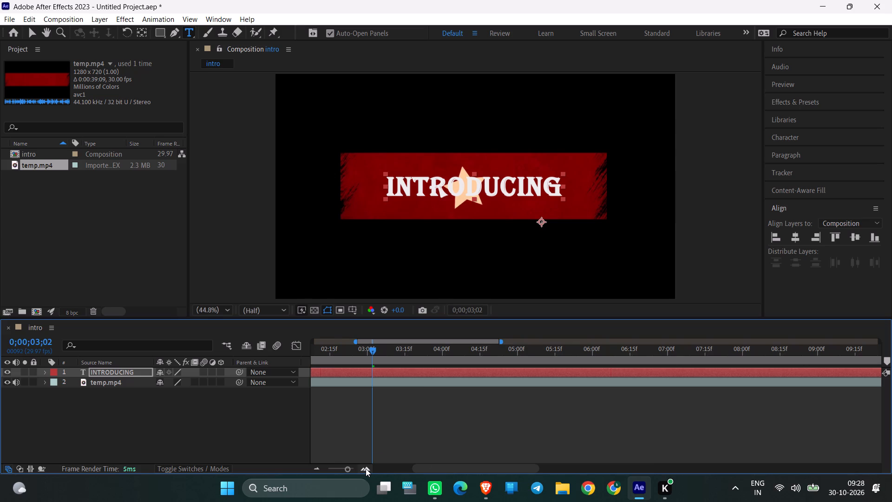
{"action": "left_click", "coordinate": [366, 469]}
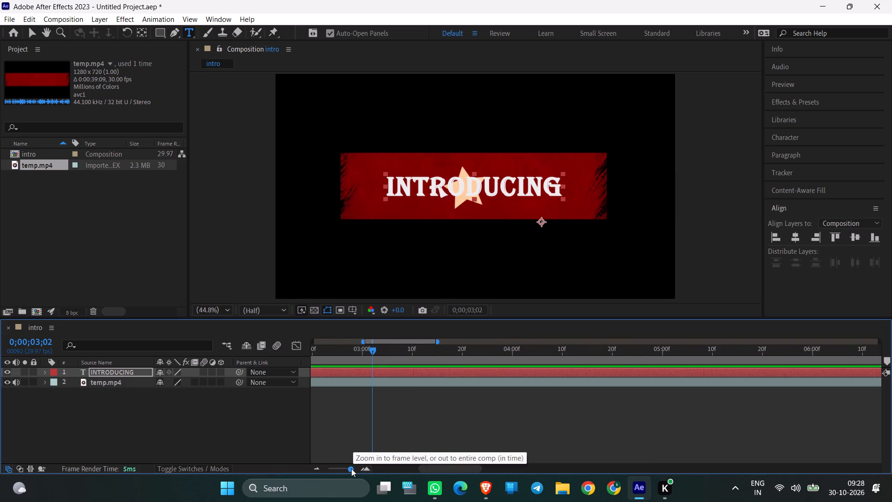
{"action": "left_click_drag", "start_coordinate": [351, 469], "coordinate": [348, 469]}
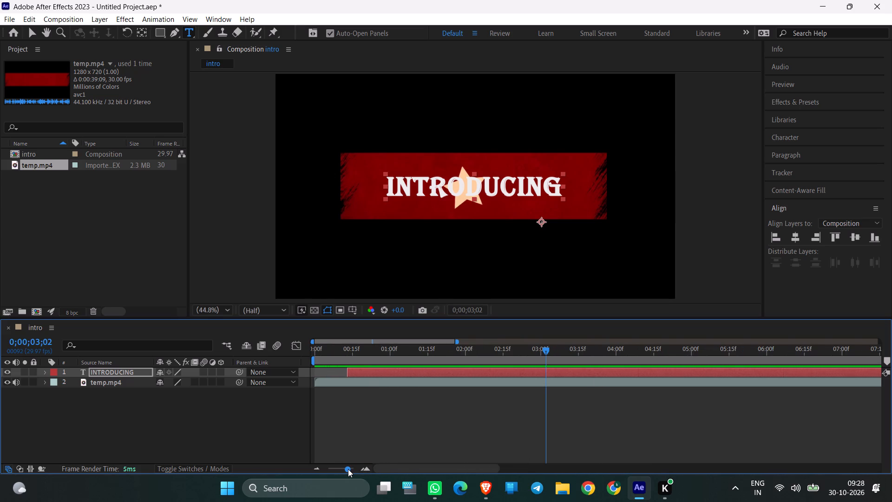
{"action": "left_click_drag", "start_coordinate": [348, 469], "coordinate": [347, 470]}
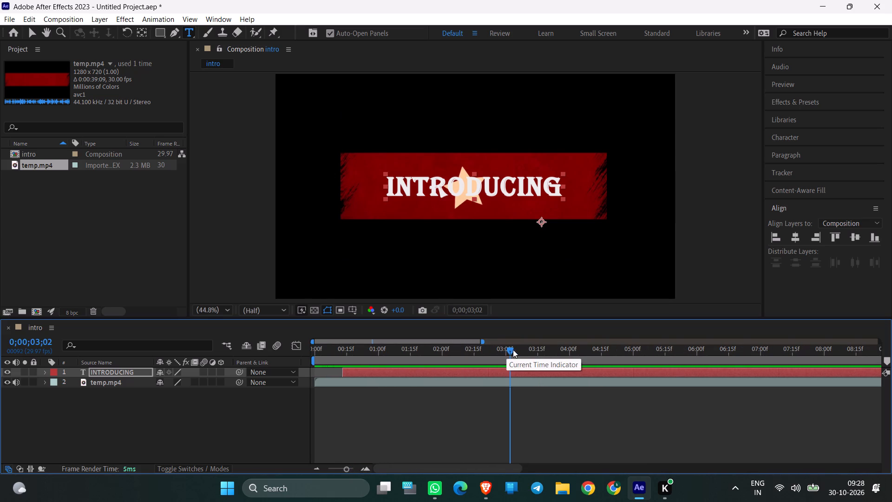
{"action": "left_click_drag", "start_coordinate": [510, 347], "coordinate": [504, 350]}
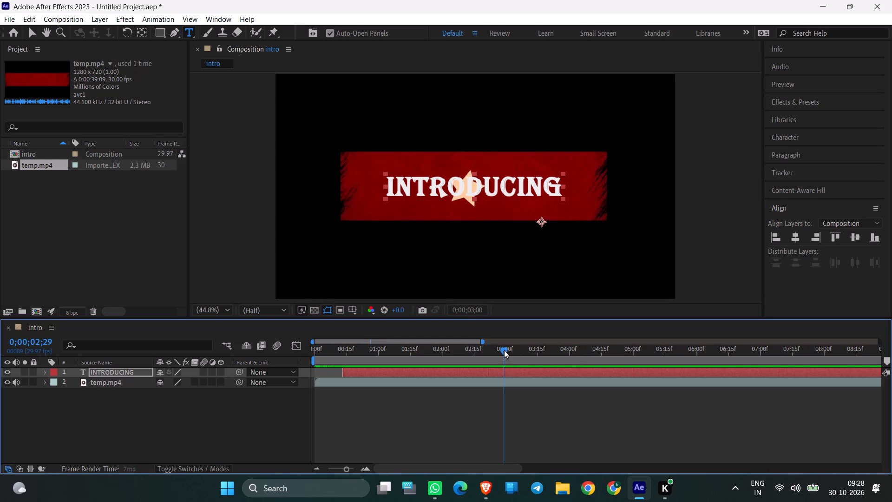
{"action": "left_click_drag", "start_coordinate": [504, 350], "coordinate": [500, 352]}
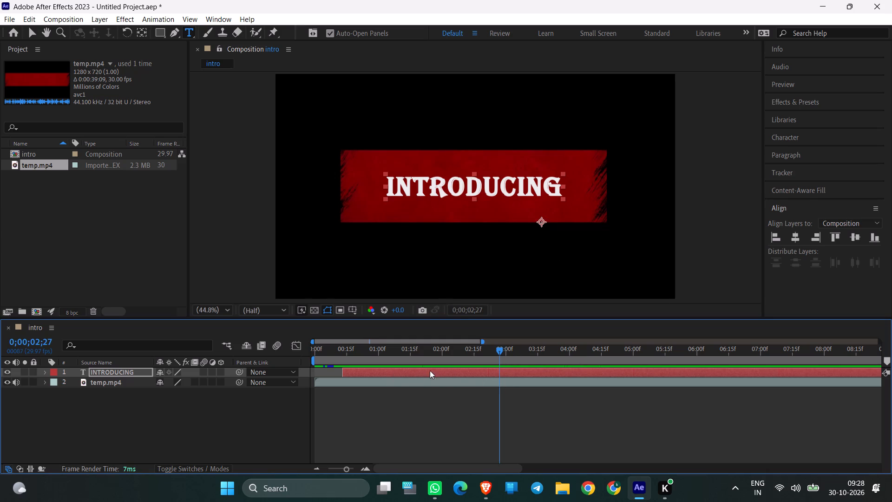
Slide the INTRODUCING layer earlier on the timeline so that it ends at the playhead at 0;00;02;27.
{"action": "left_click", "coordinate": [512, 370]}
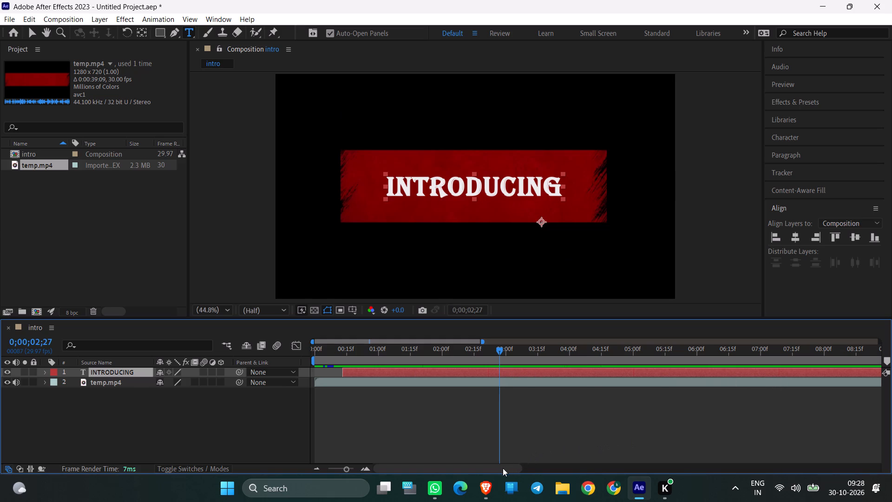
{"action": "left_click_drag", "start_coordinate": [490, 469], "coordinate": [583, 463]}
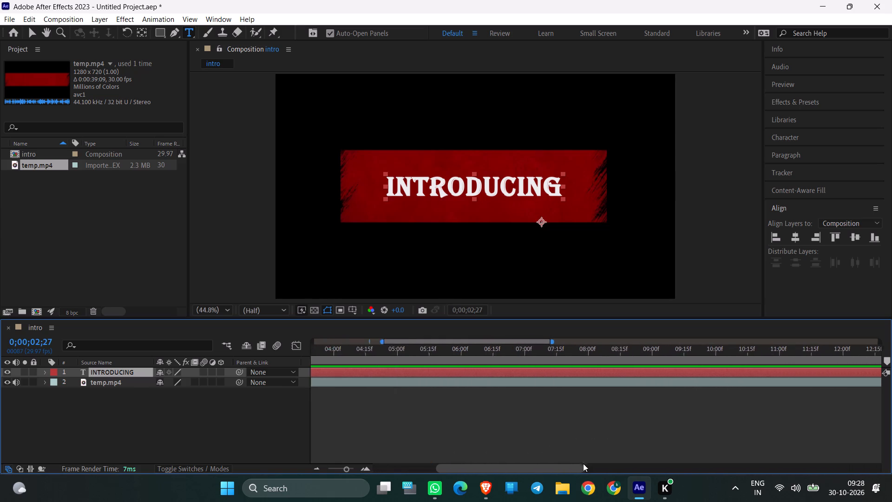
{"action": "left_click_drag", "start_coordinate": [583, 463], "coordinate": [874, 465]}
{"action": "left_click", "coordinate": [877, 373]}
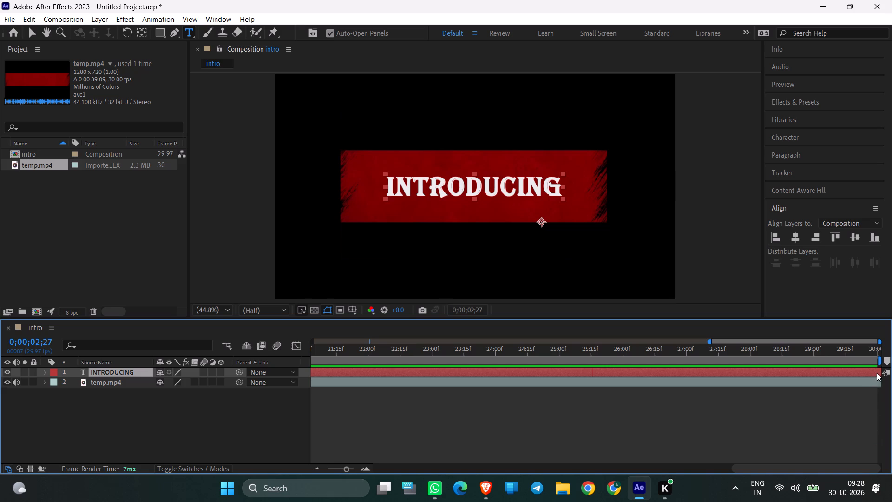
{"action": "left_click", "coordinate": [868, 373]}
{"action": "left_click_drag", "start_coordinate": [874, 371], "coordinate": [832, 372]}
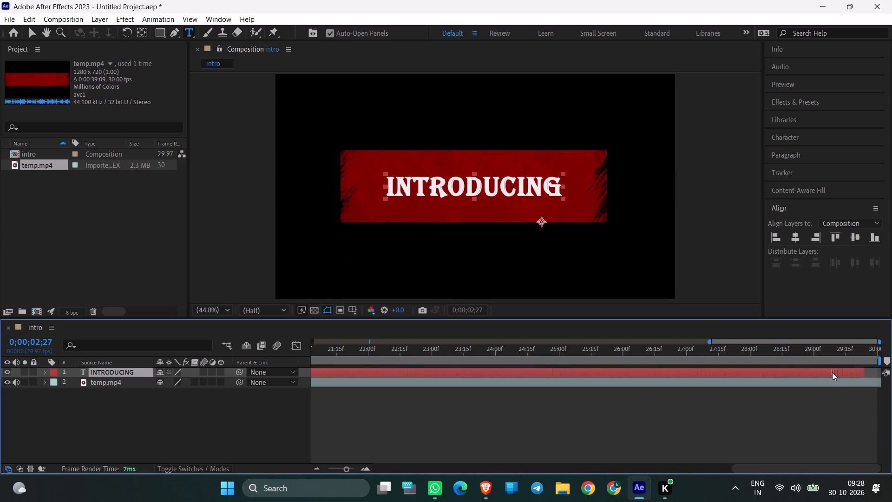
{"action": "left_click_drag", "start_coordinate": [832, 372], "coordinate": [527, 374]}
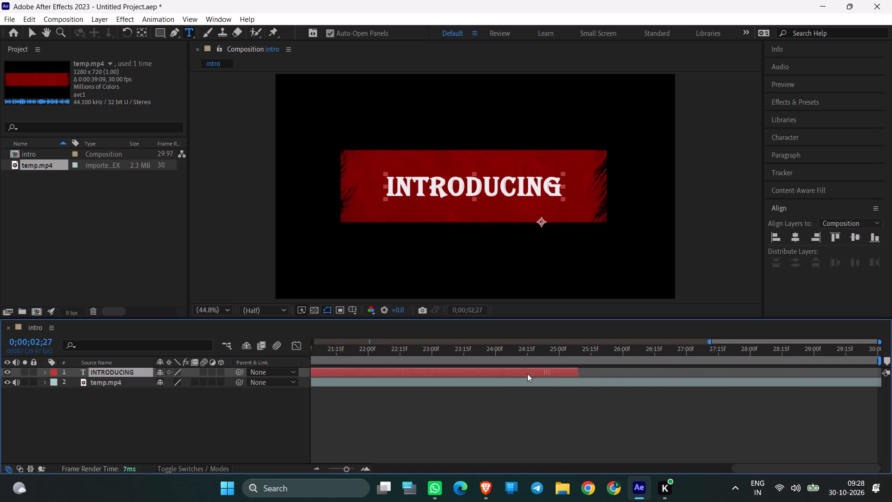
{"action": "left_click_drag", "start_coordinate": [527, 374], "coordinate": [313, 368]}
{"action": "left_click_drag", "start_coordinate": [345, 467], "coordinate": [322, 472]}
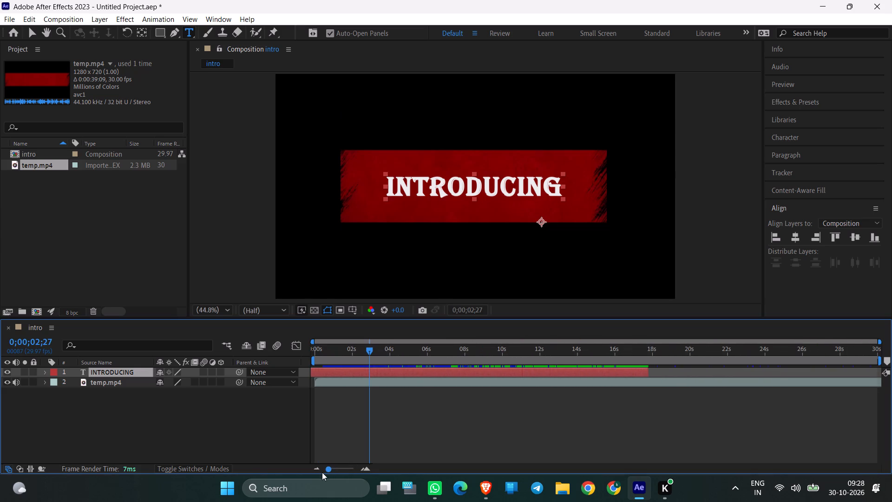
{"action": "left_click_drag", "start_coordinate": [322, 472], "coordinate": [321, 473]}
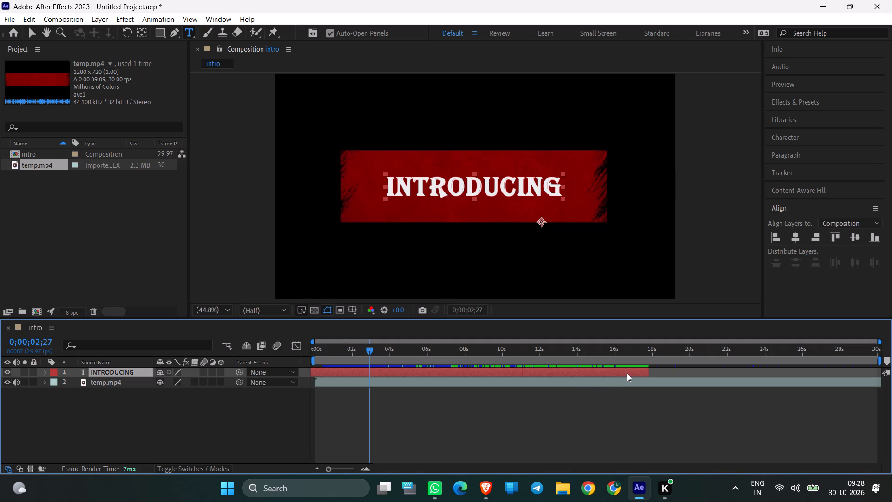
{"action": "left_click", "coordinate": [627, 373]}
{"action": "left_click_drag", "start_coordinate": [630, 371], "coordinate": [530, 374]}
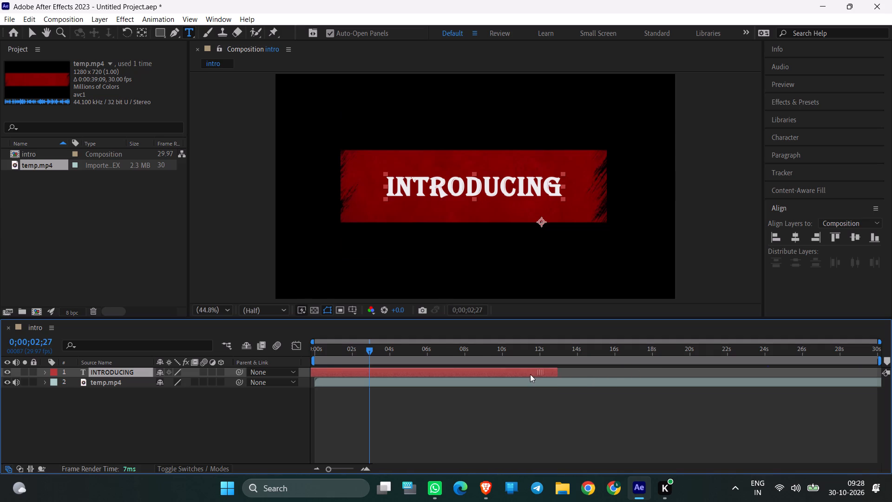
{"action": "left_click_drag", "start_coordinate": [530, 374], "coordinate": [363, 373]}
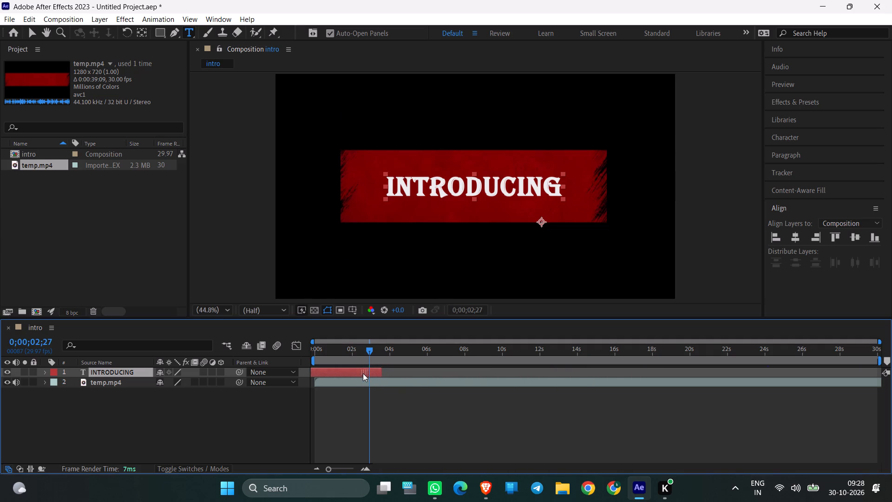
{"action": "left_click_drag", "start_coordinate": [363, 373], "coordinate": [354, 374]}
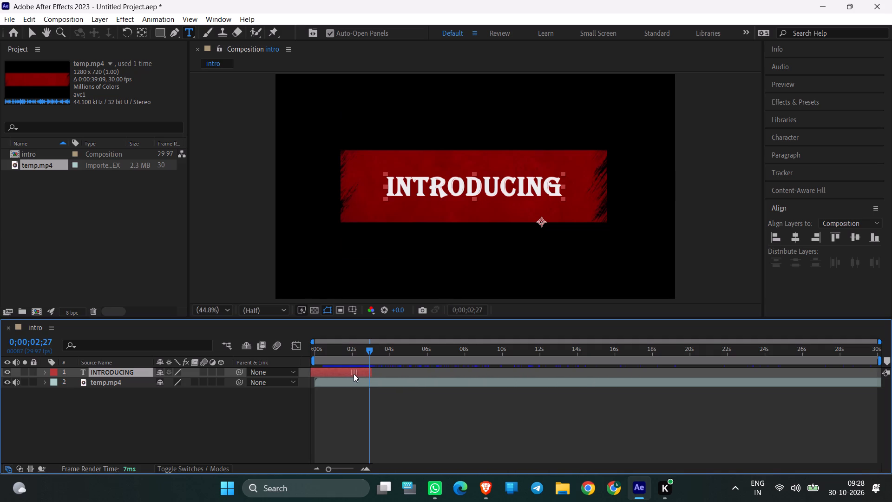
{"action": "left_click_drag", "start_coordinate": [354, 374], "coordinate": [352, 374]}
Inspect the end of the INTRODUCING layer at frame level and return the playhead to 0;00;00;00.
{"action": "left_click_drag", "start_coordinate": [328, 469], "coordinate": [348, 463]}
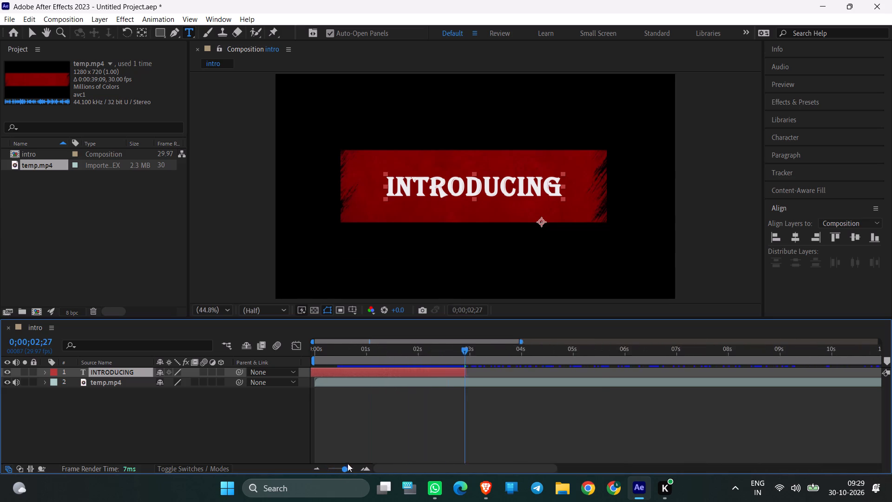
{"action": "left_click_drag", "start_coordinate": [348, 463], "coordinate": [361, 459]}
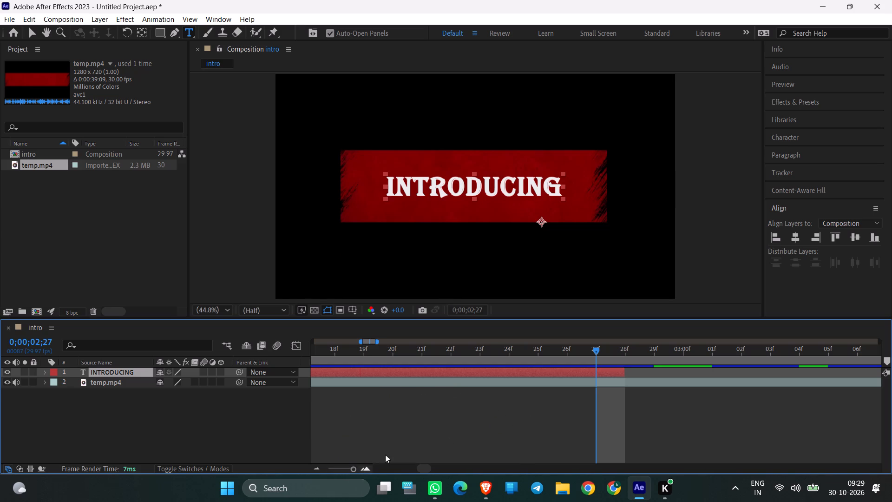
{"action": "left_click_drag", "start_coordinate": [594, 350], "coordinate": [448, 354]}
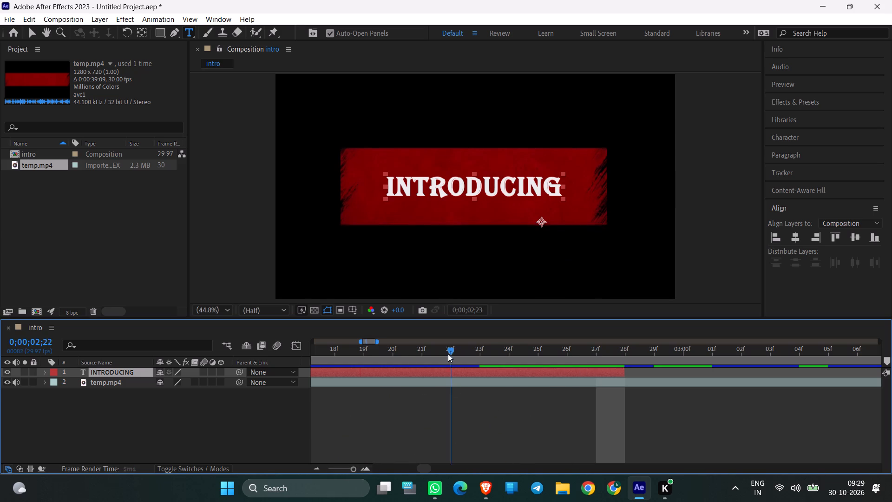
{"action": "left_click_drag", "start_coordinate": [448, 354], "coordinate": [234, 358]}
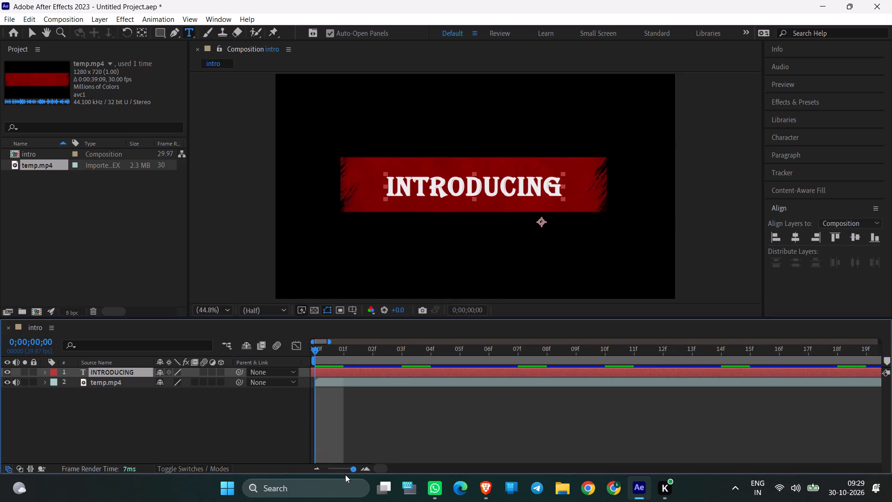
{"action": "left_click_drag", "start_coordinate": [351, 468], "coordinate": [345, 464]}
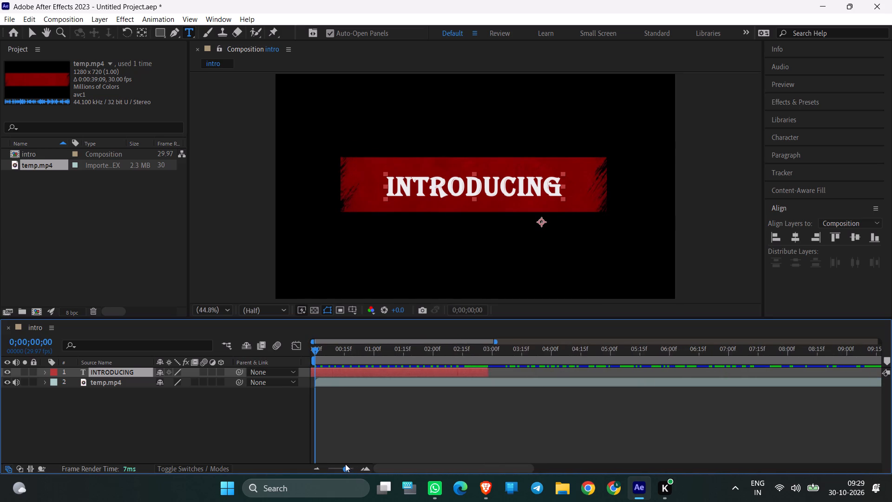
{"action": "left_click_drag", "start_coordinate": [345, 464], "coordinate": [338, 465]}
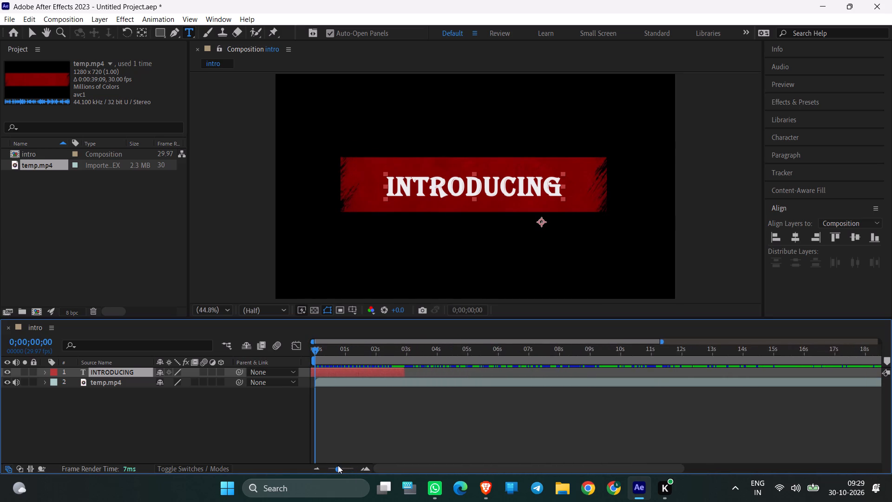
{"action": "left_click_drag", "start_coordinate": [338, 465], "coordinate": [337, 465]}
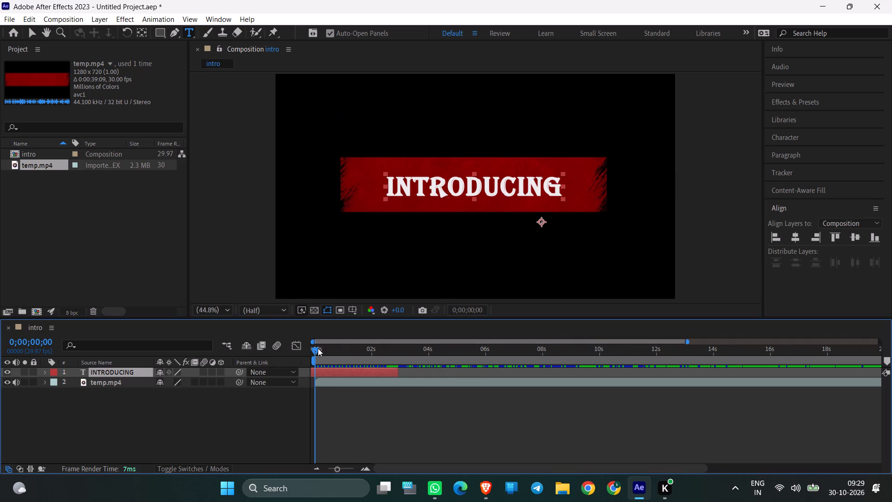
Play the intro from 0;00;00;00 twice to check the INTRODUCING title's timing against the footage, and return the playhead to the start.
{"action": "left_click_drag", "start_coordinate": [313, 350], "coordinate": [265, 357]}
{"action": "key", "text": "space"}
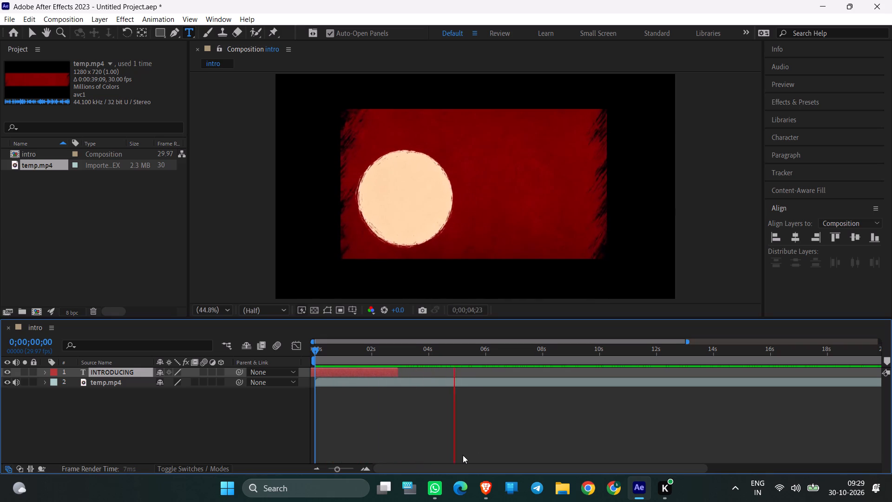
{"action": "key", "text": "space"}
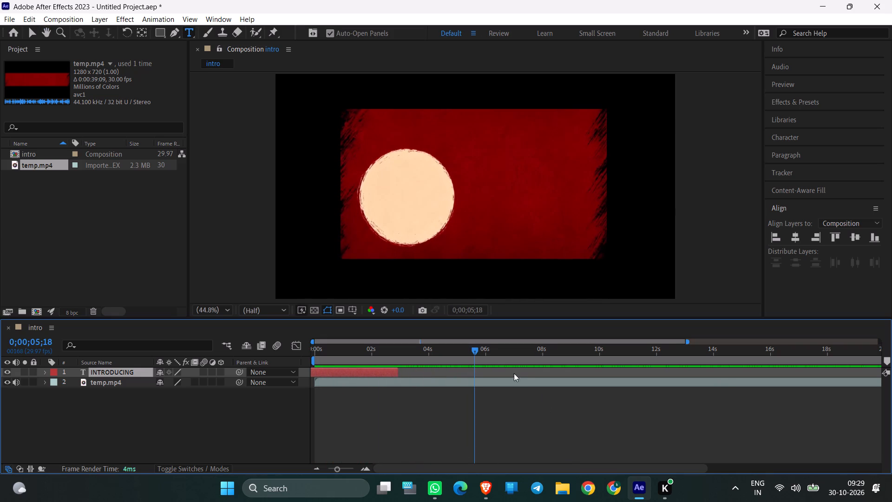
{"action": "left_click_drag", "start_coordinate": [475, 350], "coordinate": [239, 366]}
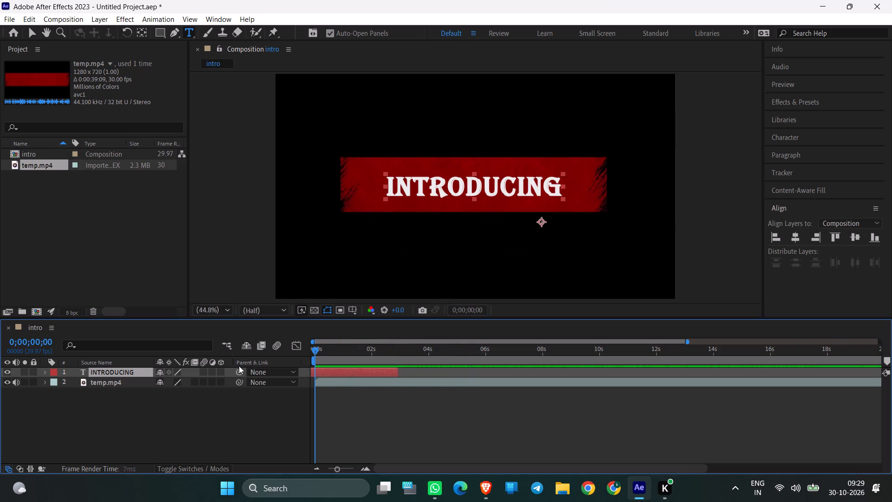
{"action": "left_click_drag", "start_coordinate": [239, 366], "coordinate": [235, 366]}
{"action": "key", "text": "space"}
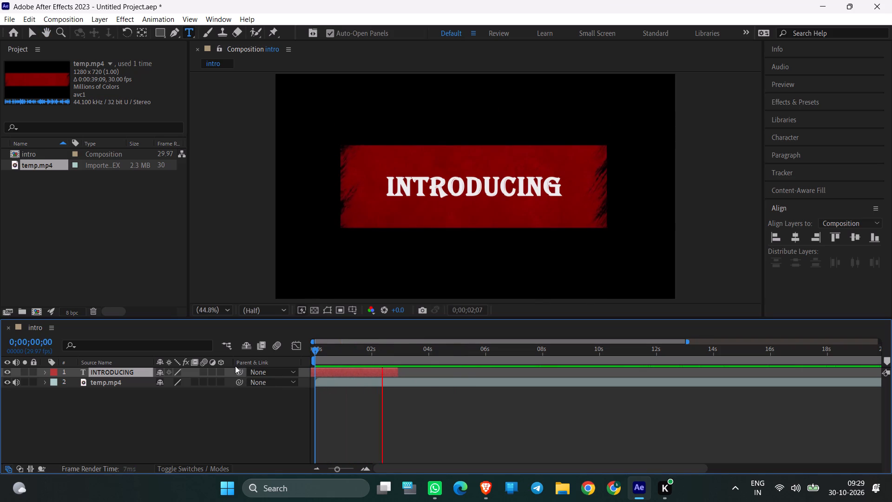
{"action": "key", "text": "space"}
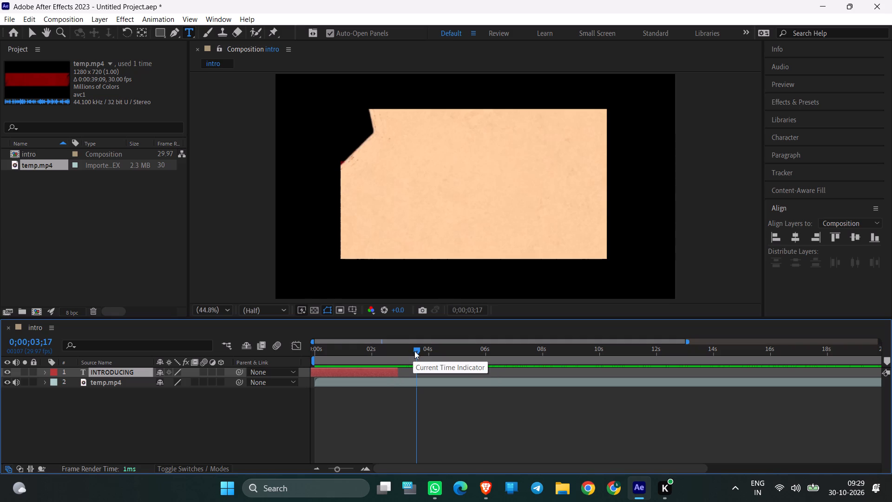
{"action": "left_click_drag", "start_coordinate": [417, 349], "coordinate": [298, 352]}
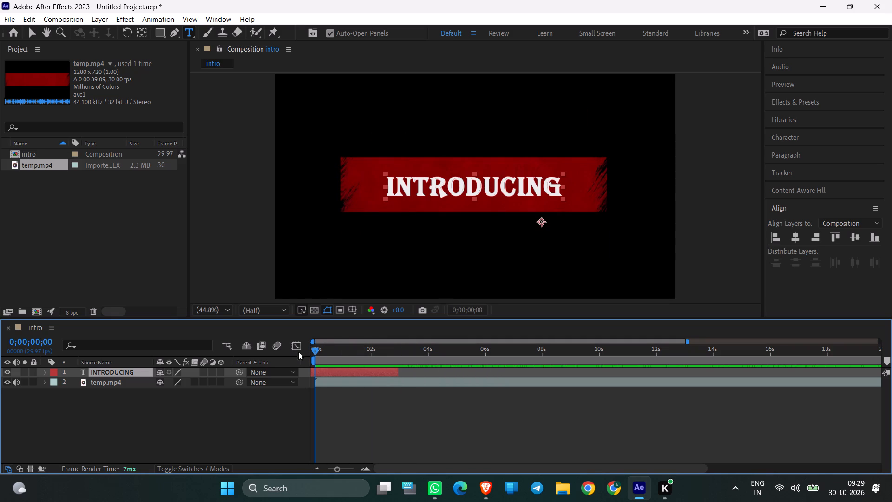
{"action": "left_click_drag", "start_coordinate": [298, 352], "coordinate": [274, 352]}
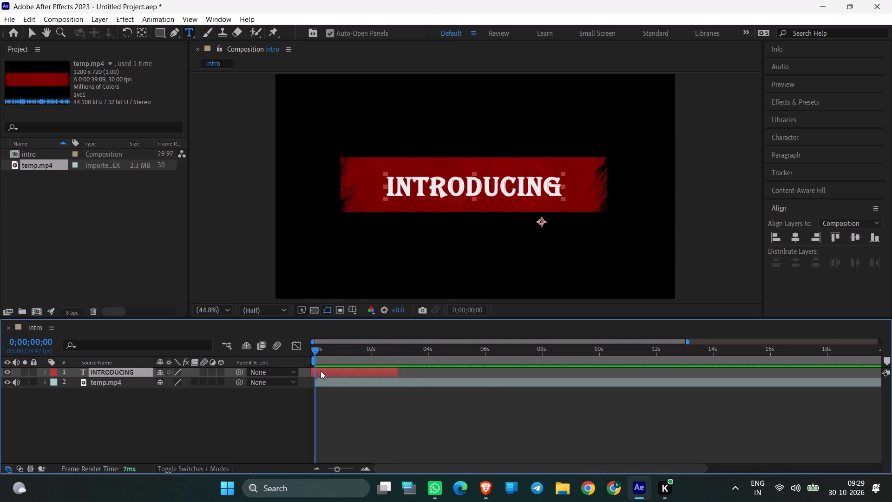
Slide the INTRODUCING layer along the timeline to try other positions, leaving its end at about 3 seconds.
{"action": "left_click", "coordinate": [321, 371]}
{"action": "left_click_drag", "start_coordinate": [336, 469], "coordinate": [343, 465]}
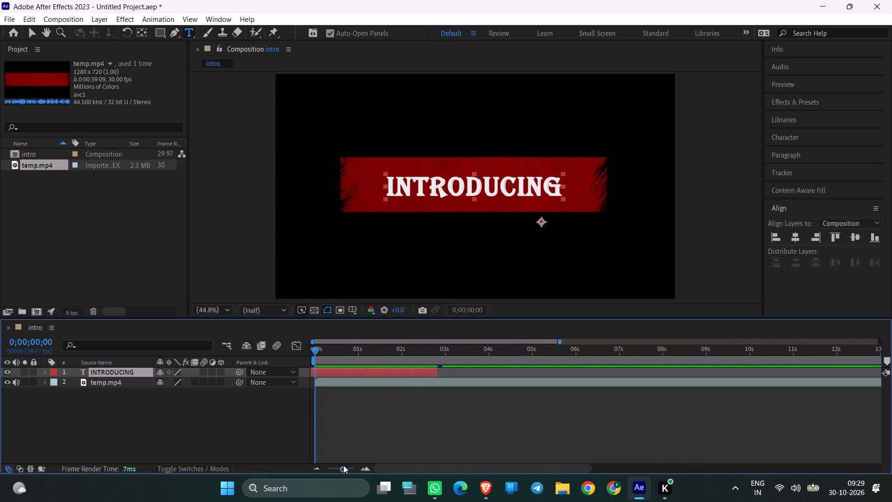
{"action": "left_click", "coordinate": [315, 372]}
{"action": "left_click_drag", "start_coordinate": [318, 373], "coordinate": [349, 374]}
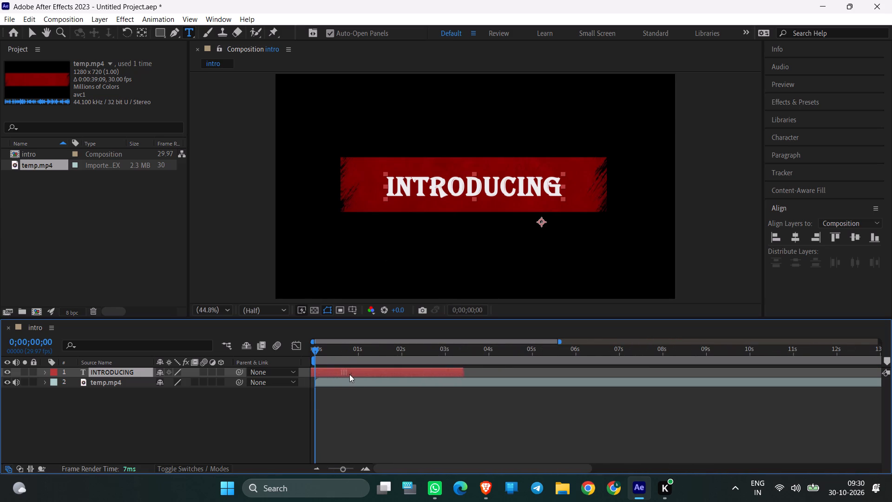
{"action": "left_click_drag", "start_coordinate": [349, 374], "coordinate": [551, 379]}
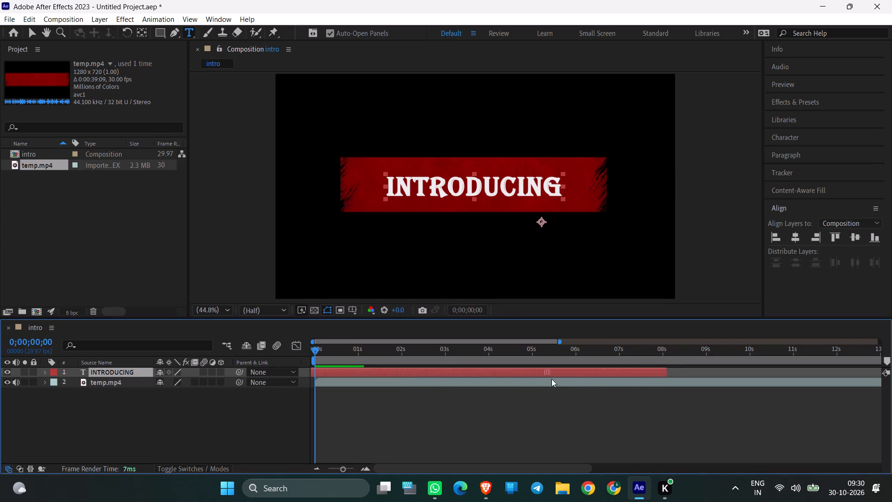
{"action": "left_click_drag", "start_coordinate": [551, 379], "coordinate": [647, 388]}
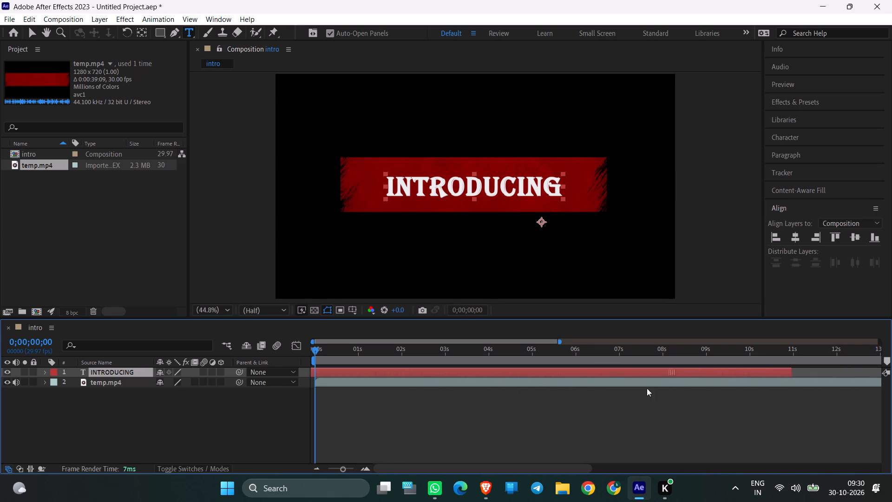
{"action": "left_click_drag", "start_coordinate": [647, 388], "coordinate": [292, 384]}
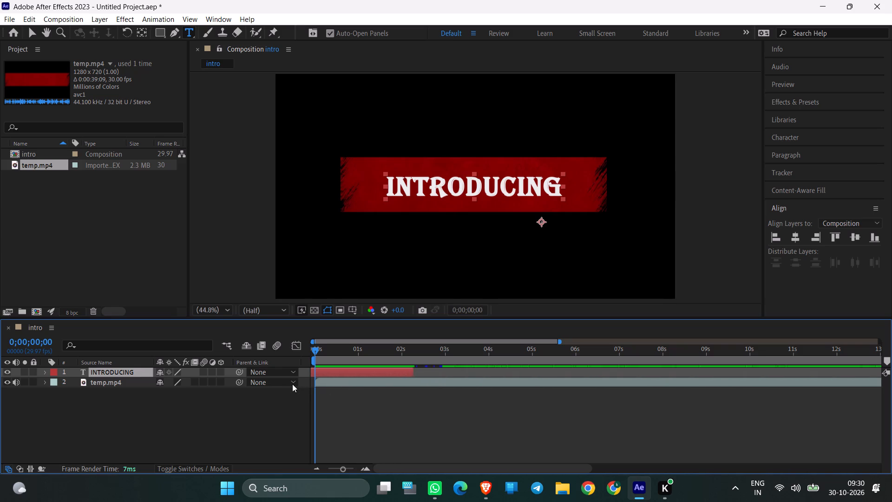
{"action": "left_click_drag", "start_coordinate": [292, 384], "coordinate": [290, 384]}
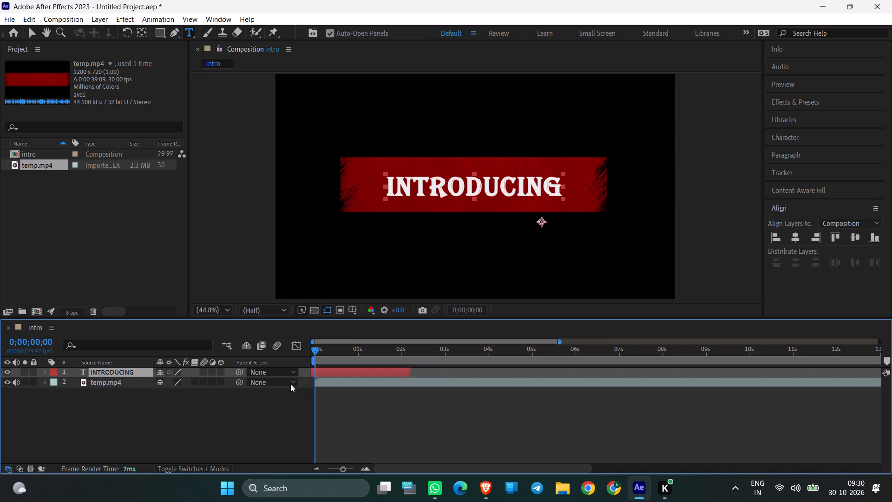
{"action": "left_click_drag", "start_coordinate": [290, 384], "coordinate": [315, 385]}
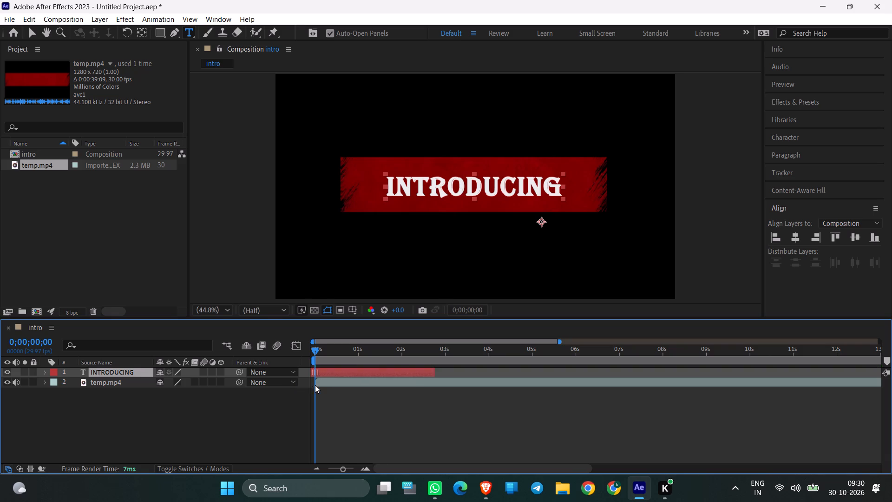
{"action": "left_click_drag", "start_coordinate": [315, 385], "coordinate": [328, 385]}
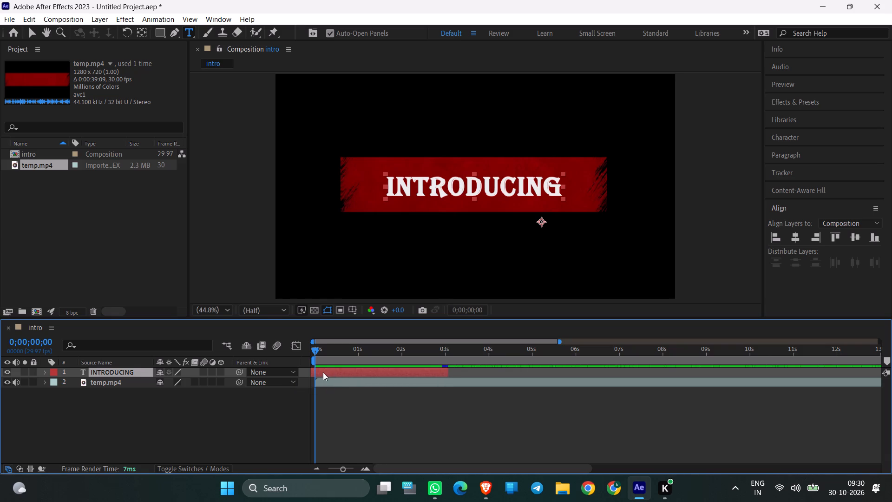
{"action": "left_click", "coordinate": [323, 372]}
Preview the title from the start and stop the playhead at 0;00;01;25.
{"action": "key", "text": "space"}
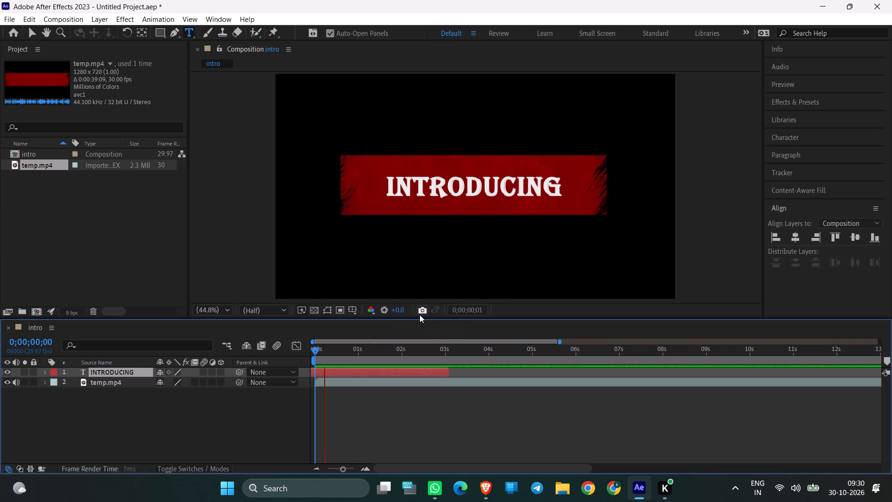
{"action": "key", "text": "space"}
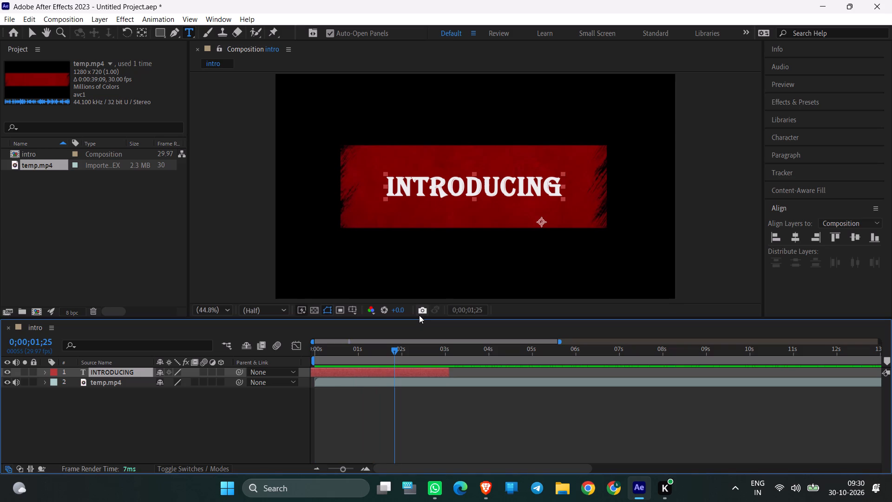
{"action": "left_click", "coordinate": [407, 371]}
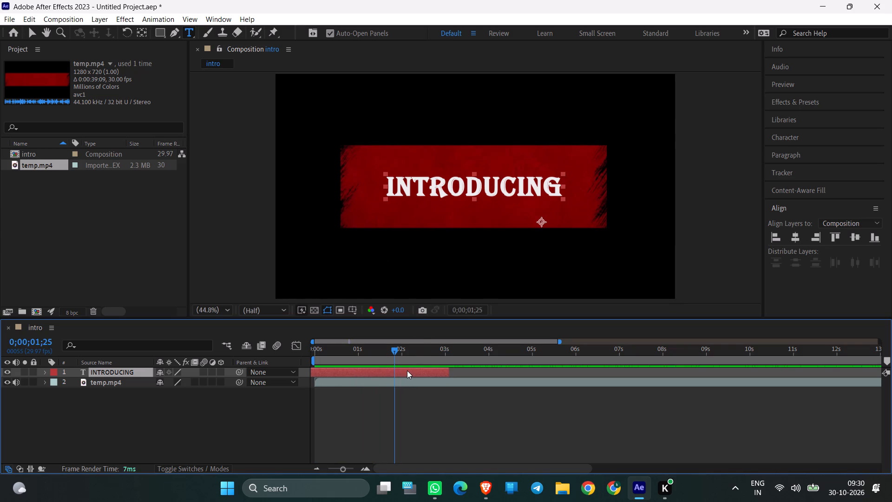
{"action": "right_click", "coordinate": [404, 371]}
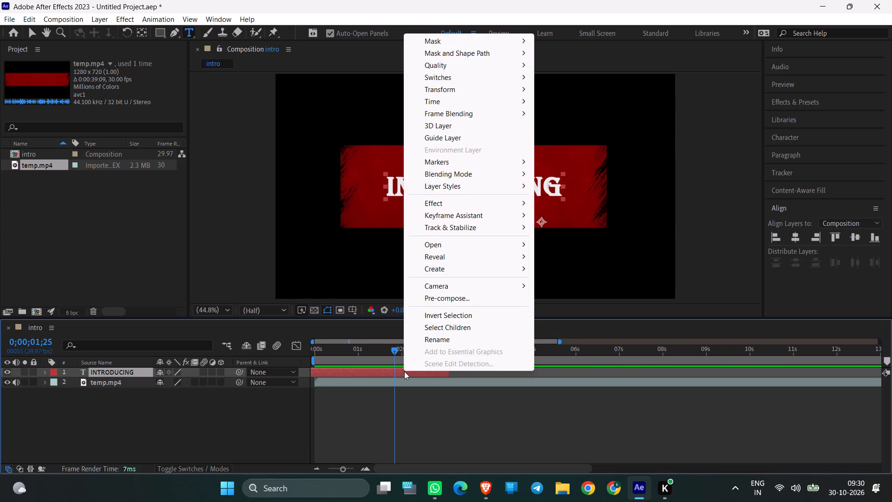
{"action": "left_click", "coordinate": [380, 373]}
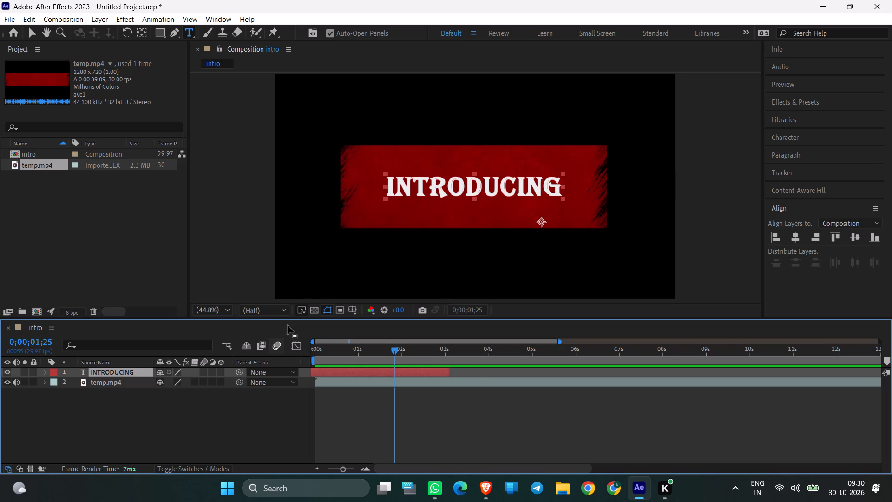
Slide the INTRODUCING layer earlier on the timeline so that it ends at the playhead at 0;00;01;25.
{"action": "left_click", "coordinate": [443, 371]}
{"action": "left_click_drag", "start_coordinate": [440, 374], "coordinate": [390, 373]}
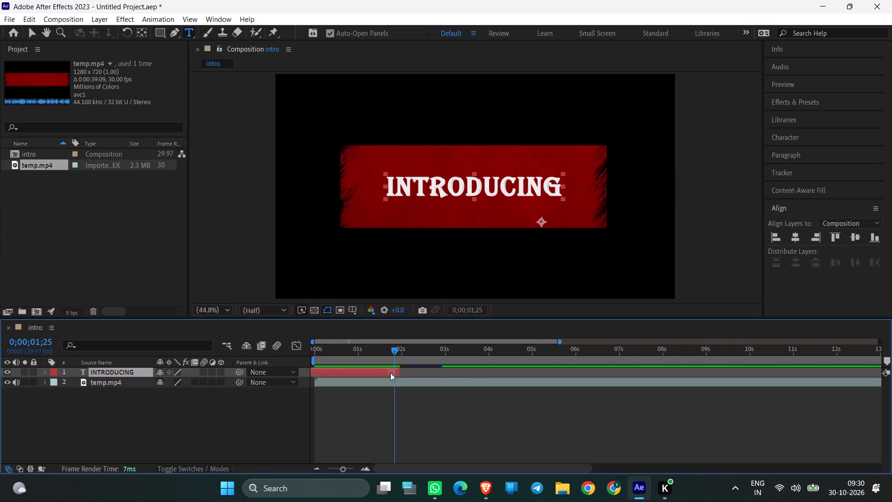
{"action": "left_click_drag", "start_coordinate": [390, 373], "coordinate": [387, 374]}
{"action": "left_click_drag", "start_coordinate": [387, 374], "coordinate": [388, 373]}
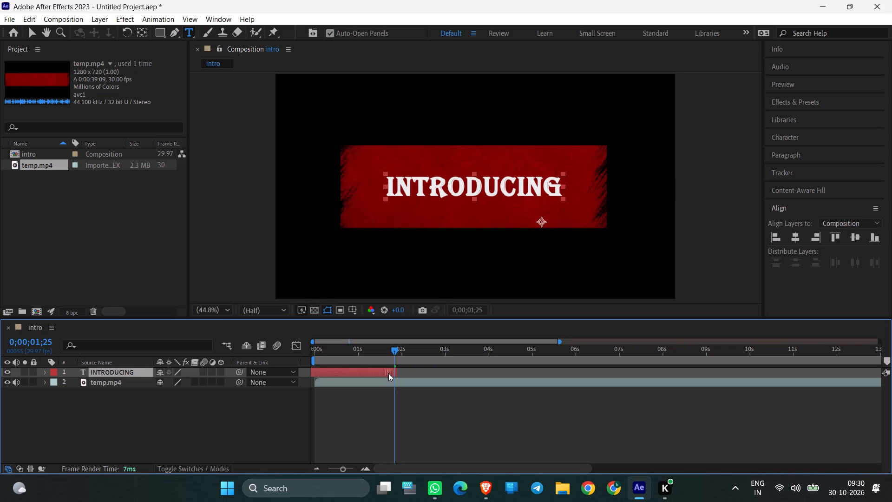
{"action": "left_click_drag", "start_coordinate": [388, 373], "coordinate": [385, 374]}
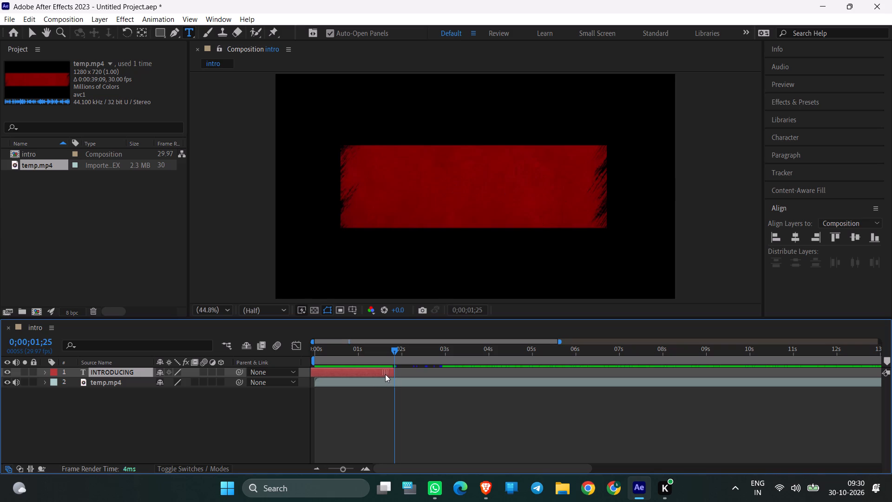
{"action": "left_click_drag", "start_coordinate": [385, 374], "coordinate": [386, 373]}
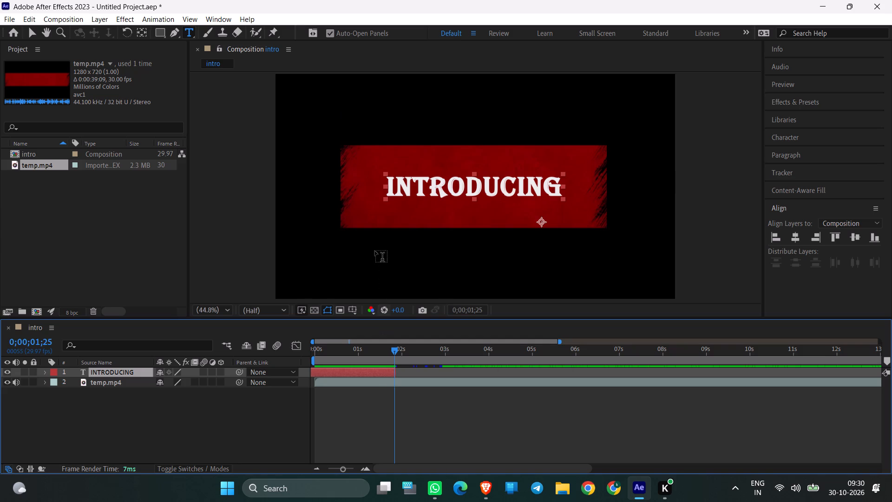
Preview the intro repeatedly from the start to check when the INTRODUCING title ends, and park the playhead at 0;00;01;25.
{"action": "key", "text": "space"}
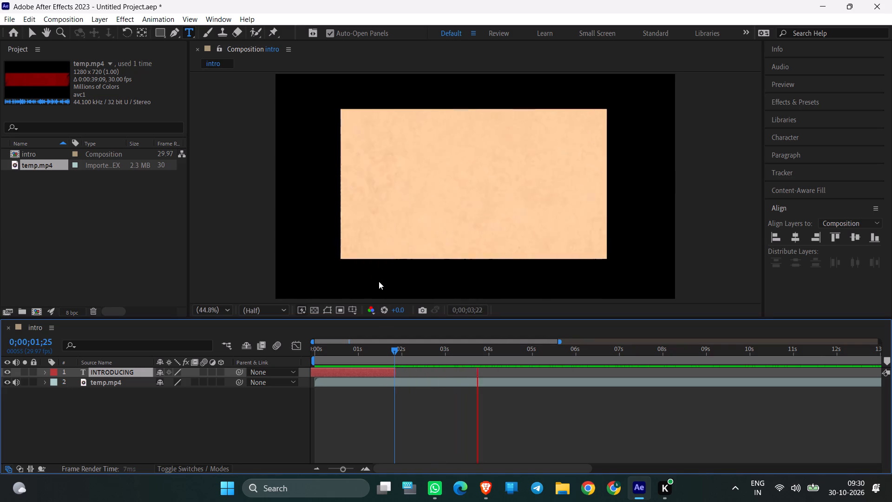
{"action": "key", "text": "space"}
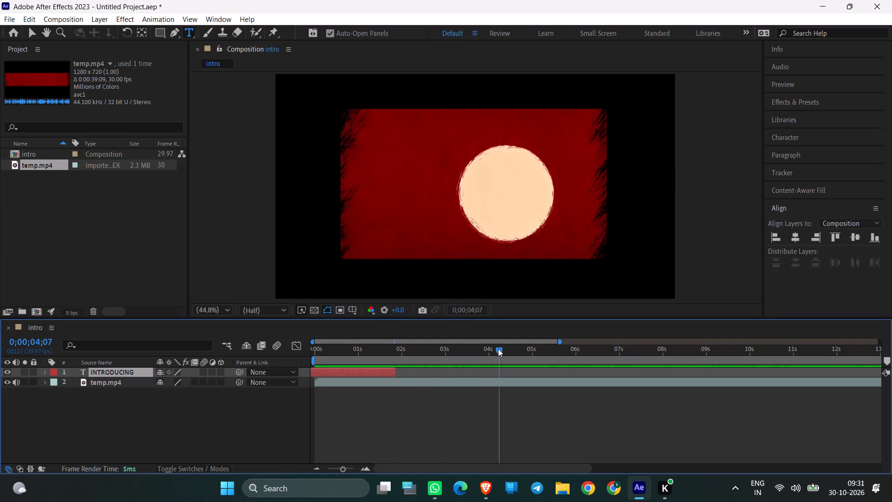
{"action": "left_click_drag", "start_coordinate": [498, 349], "coordinate": [275, 357]}
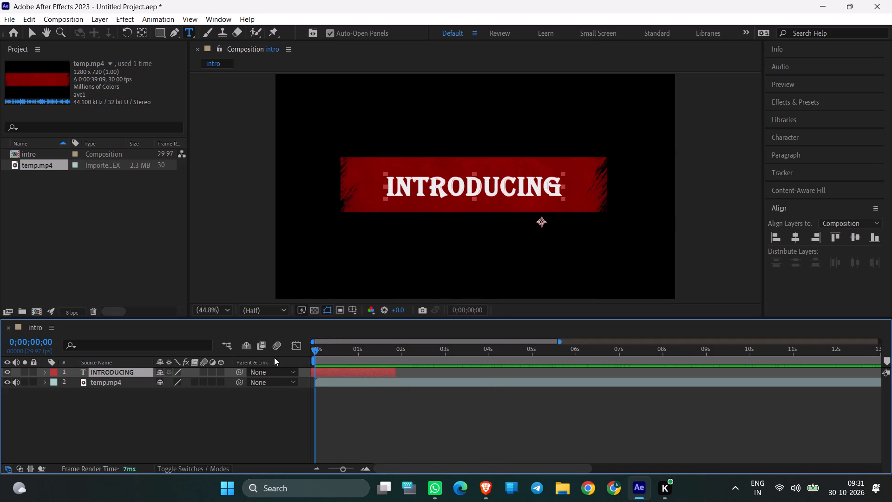
{"action": "key", "text": "space"}
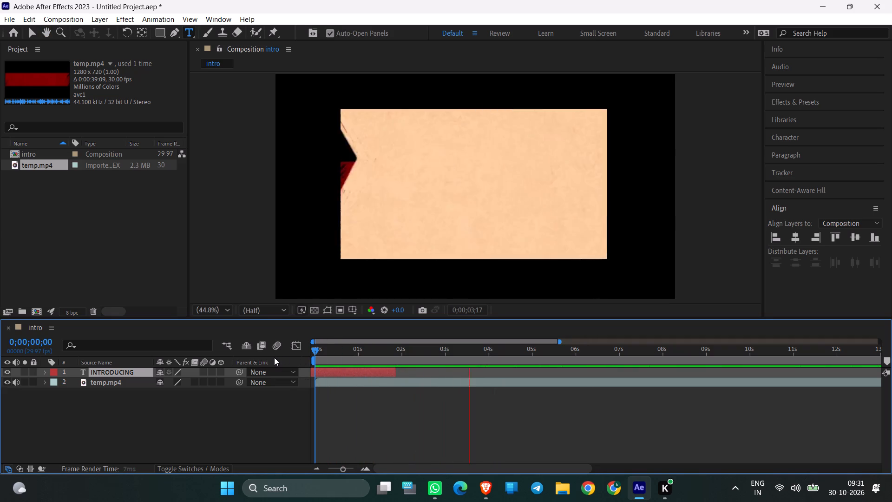
{"action": "key", "text": "space"}
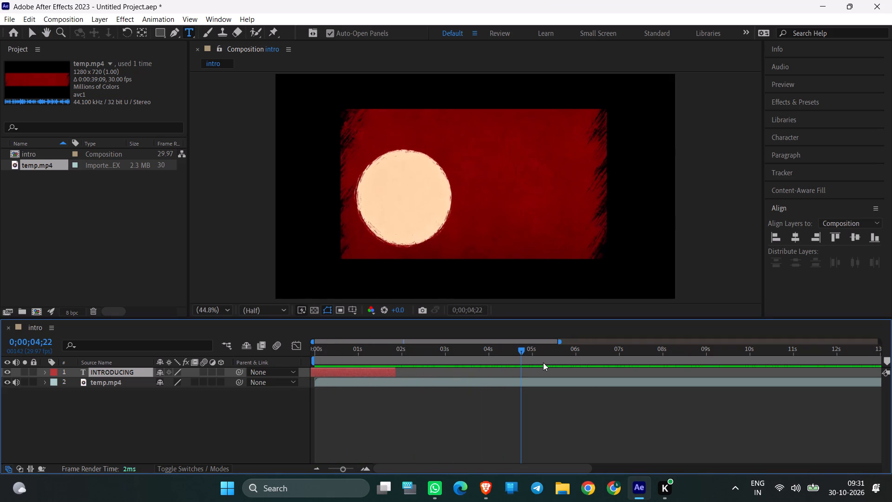
{"action": "left_click_drag", "start_coordinate": [521, 349], "coordinate": [405, 353]}
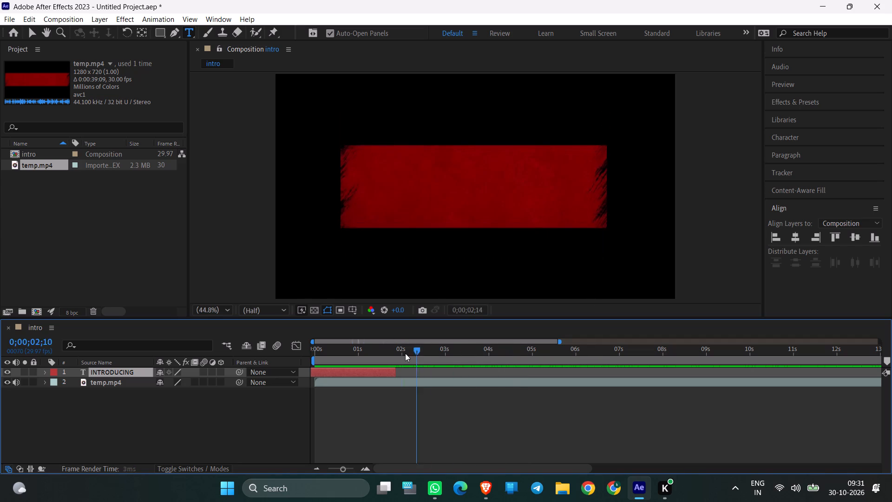
{"action": "left_click_drag", "start_coordinate": [405, 353], "coordinate": [297, 351]}
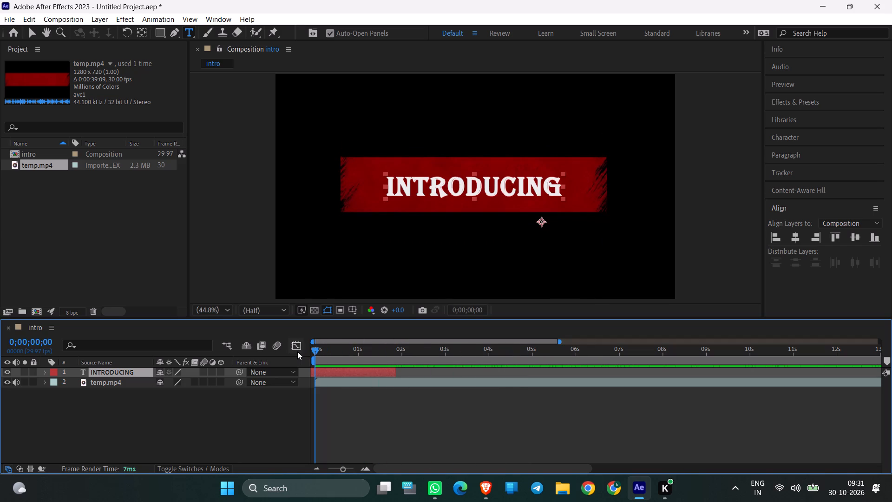
{"action": "key", "text": "space"}
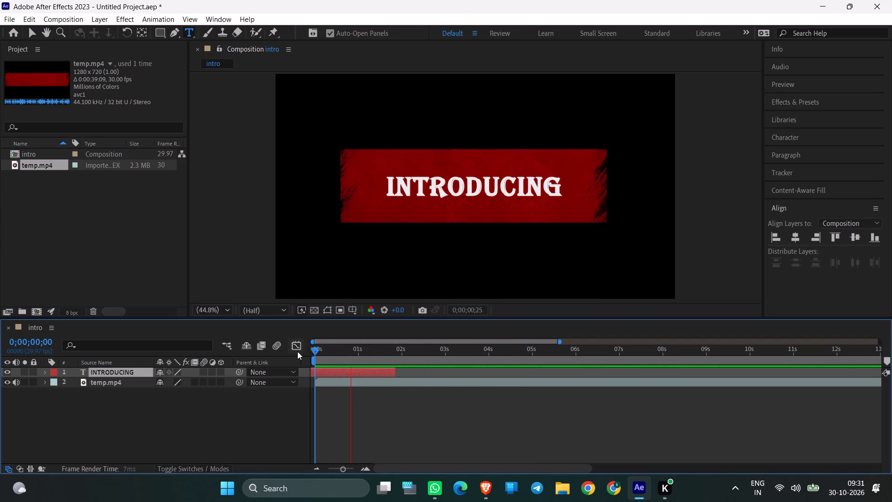
{"action": "key", "text": "space"}
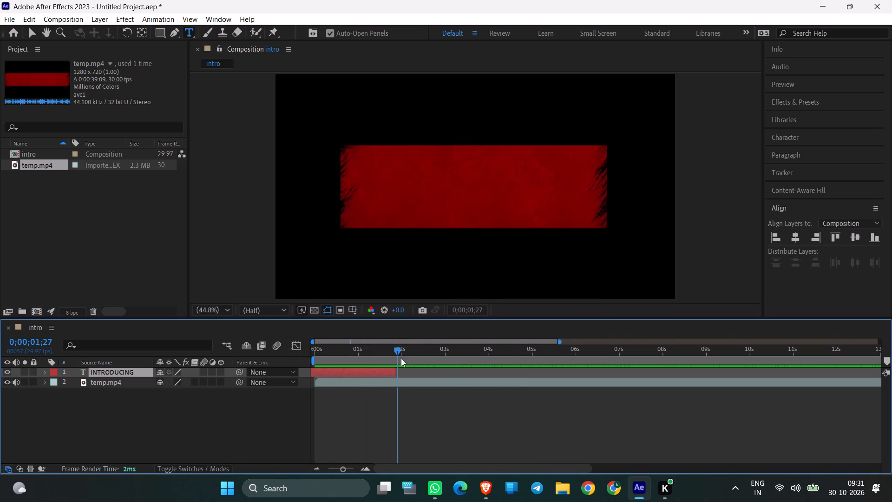
{"action": "left_click", "coordinate": [398, 350]}
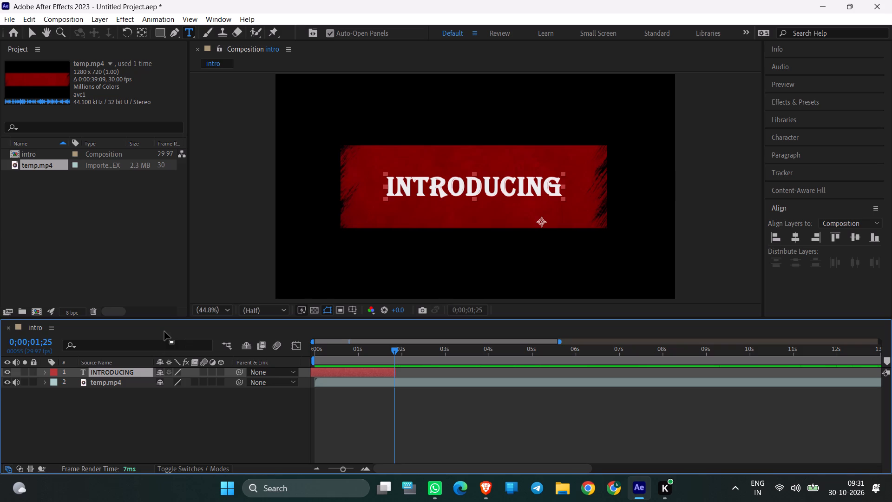
Nudge the INTRODUCING title slightly and align it to the composition's horizontal and vertical centre.
{"action": "key", "text": "Right"}
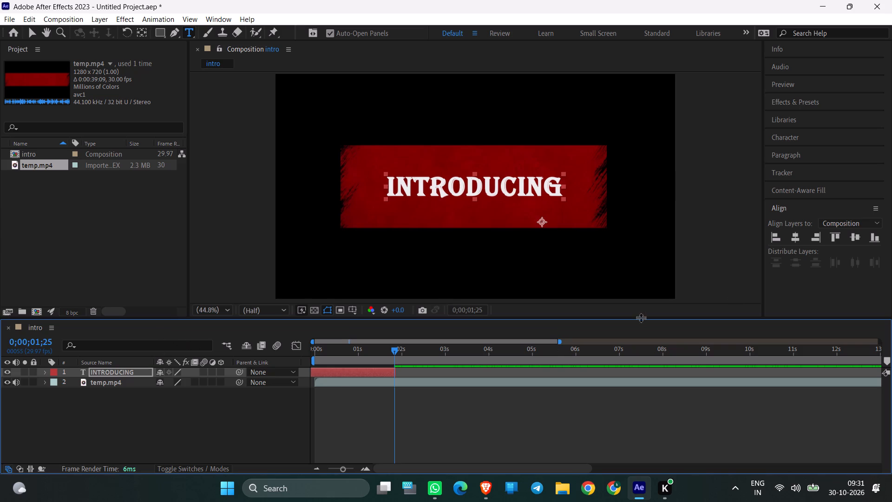
{"action": "left_click", "coordinate": [794, 237]}
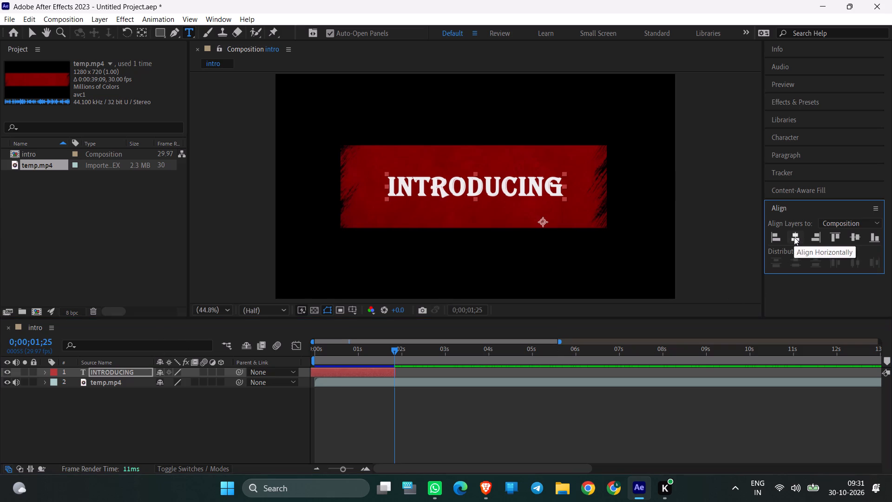
{"action": "left_click", "coordinate": [856, 237]}
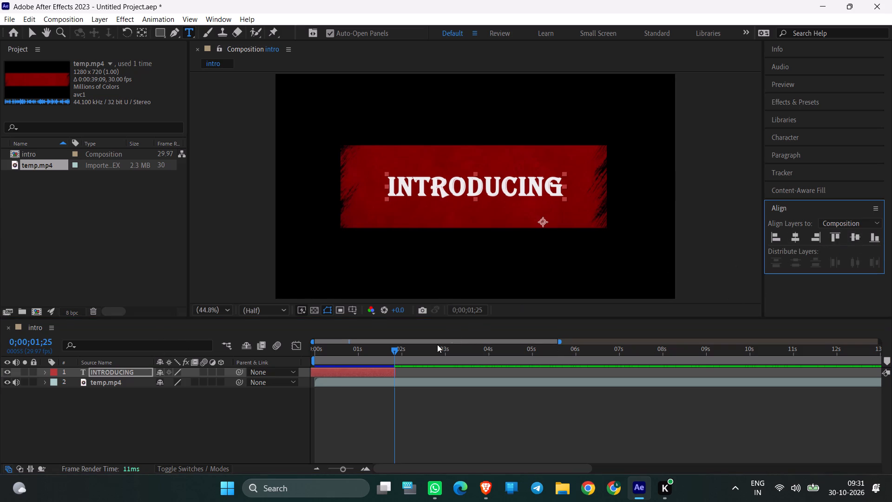
At 0;00;01;26, draw a new text box over the red banner and enter OUR GANG.
{"action": "left_click", "coordinate": [394, 350]}
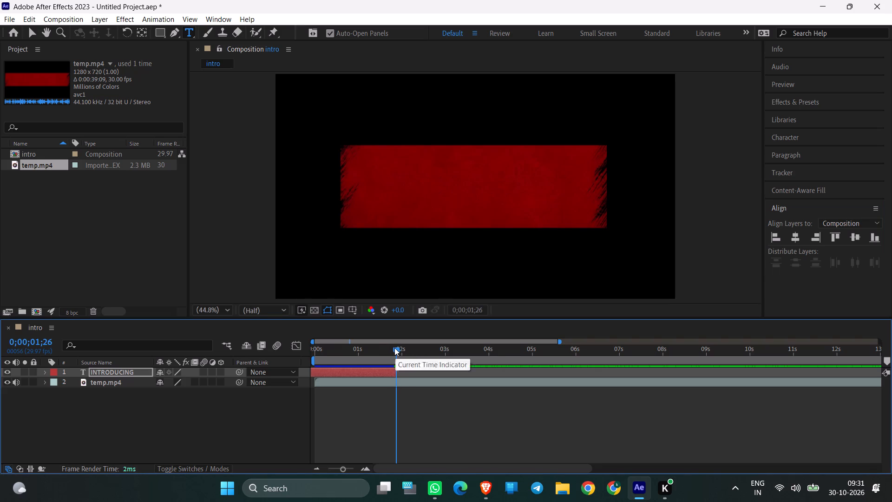
{"action": "left_click", "coordinate": [189, 34]}
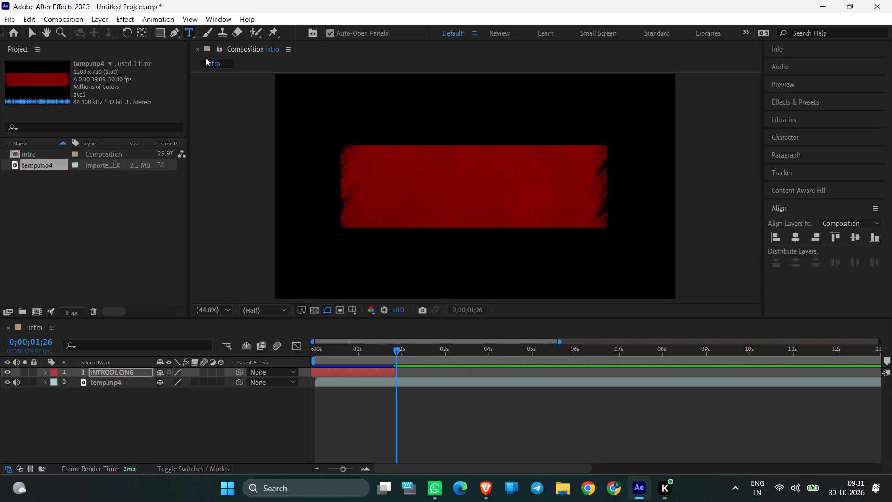
{"action": "left_click_drag", "start_coordinate": [367, 137], "coordinate": [574, 238]}
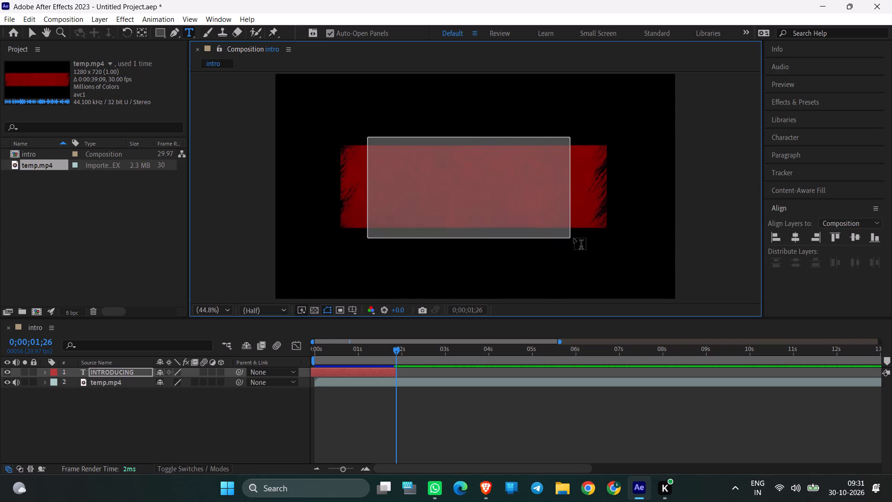
{"action": "left_click_drag", "start_coordinate": [574, 238], "coordinate": [587, 241]}
{"action": "left_click", "coordinate": [437, 180]}
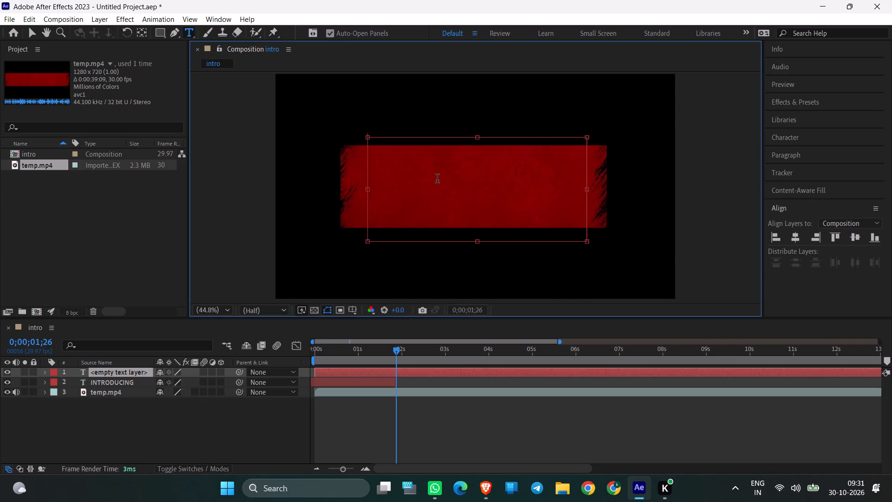
{"action": "type", "text": "OUR"}
{"action": "key", "text": "space"}
{"action": "type", "text": "GA"}
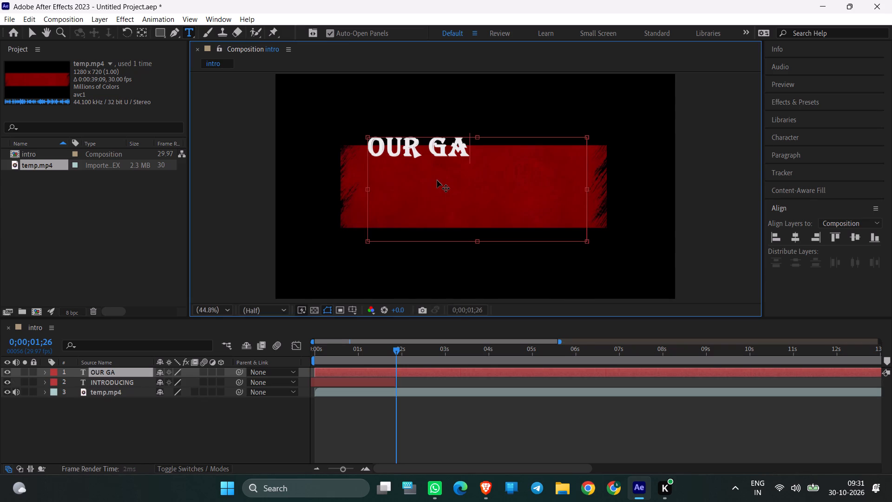
{"action": "type", "text": "NG"}
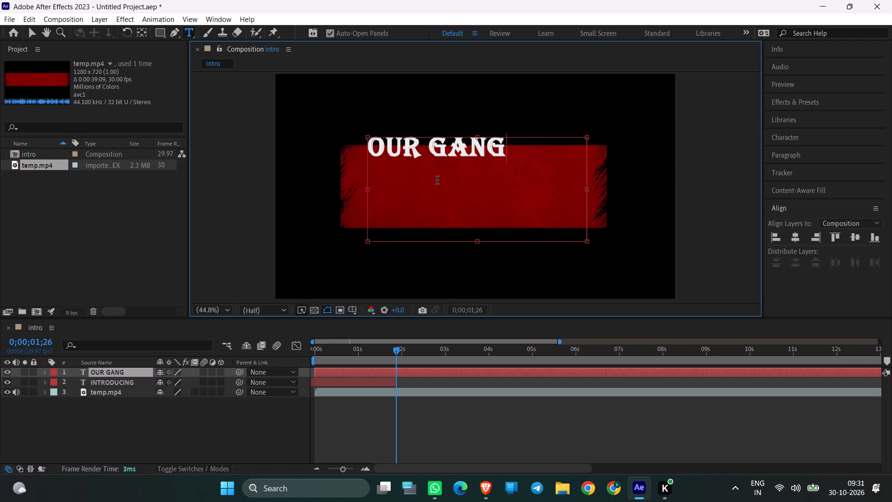
Centre the OUR GANG title horizontally and vertically in the composition.
{"action": "left_click", "coordinate": [794, 238]}
{"action": "left_click", "coordinate": [855, 237]}
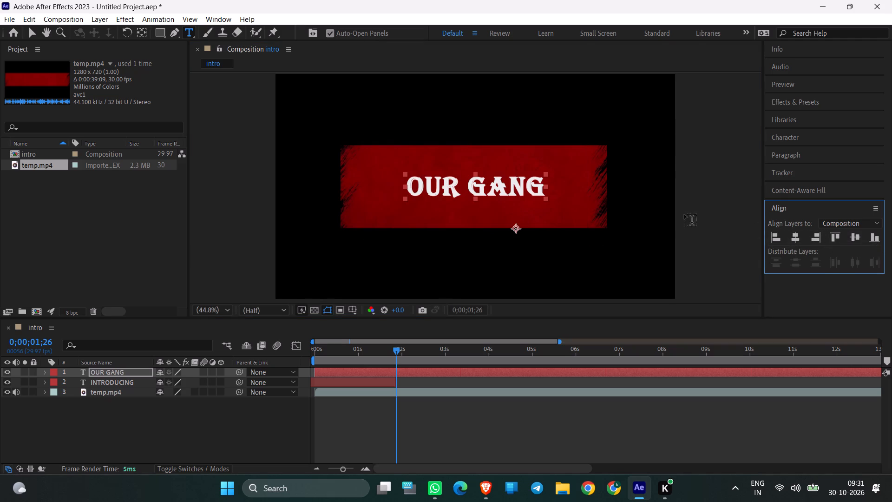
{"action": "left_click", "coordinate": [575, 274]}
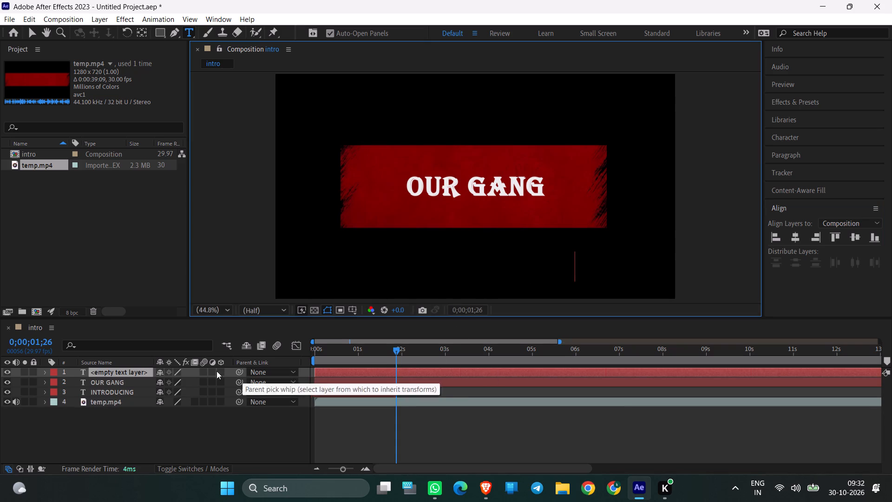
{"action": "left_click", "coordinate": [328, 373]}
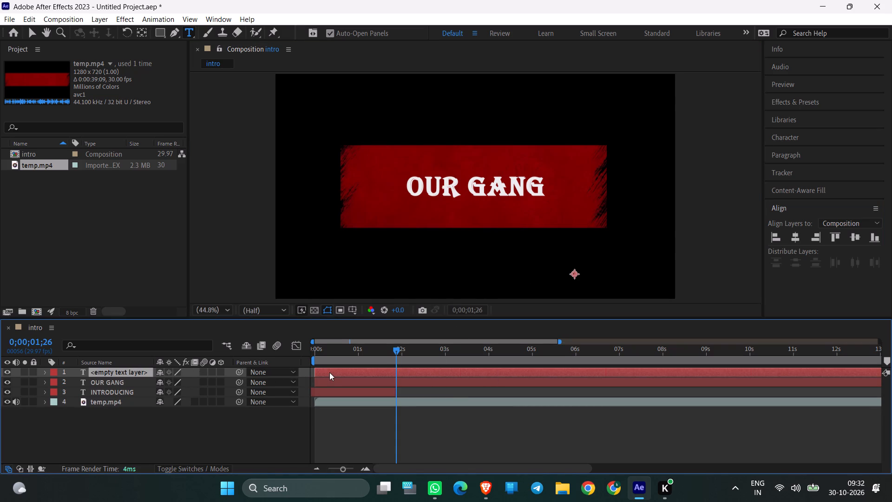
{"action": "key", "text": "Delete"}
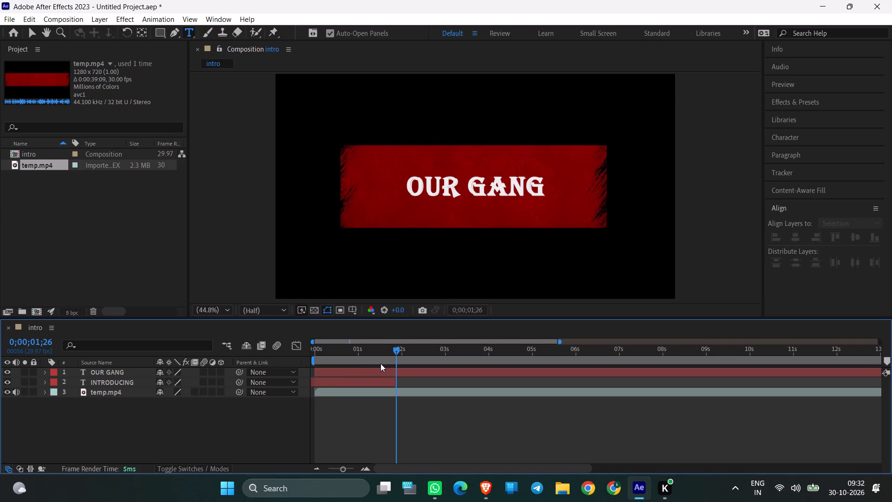
Slide the OUR GANG layer along the timeline so it starts at the playhead at 0;00;01;26, right after INTRODUCING ends.
{"action": "left_click", "coordinate": [330, 372]}
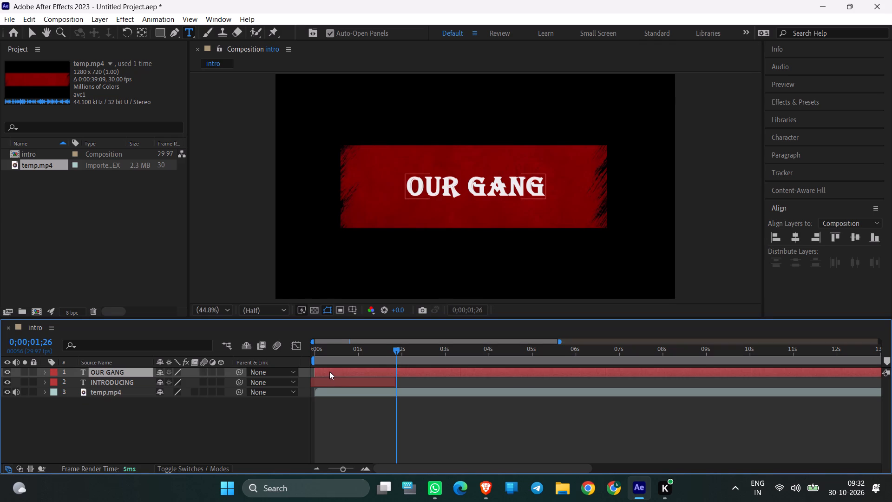
{"action": "left_click_drag", "start_coordinate": [329, 371], "coordinate": [408, 374]}
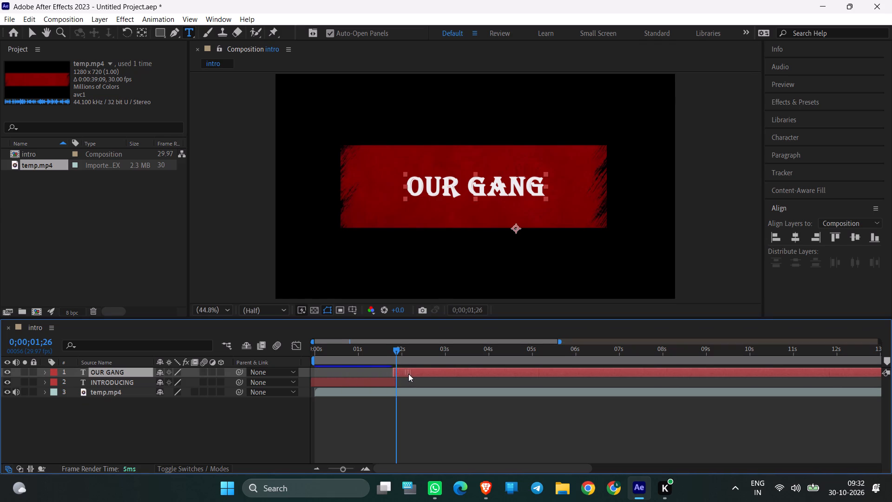
{"action": "left_click_drag", "start_coordinate": [408, 374], "coordinate": [410, 374]}
{"action": "left_click", "coordinate": [854, 374]}
Scrub through the OUR GANG section and place the playhead at 0;00;02;26, just before the star transition appears.
{"action": "left_click_drag", "start_coordinate": [395, 348], "coordinate": [415, 350]}
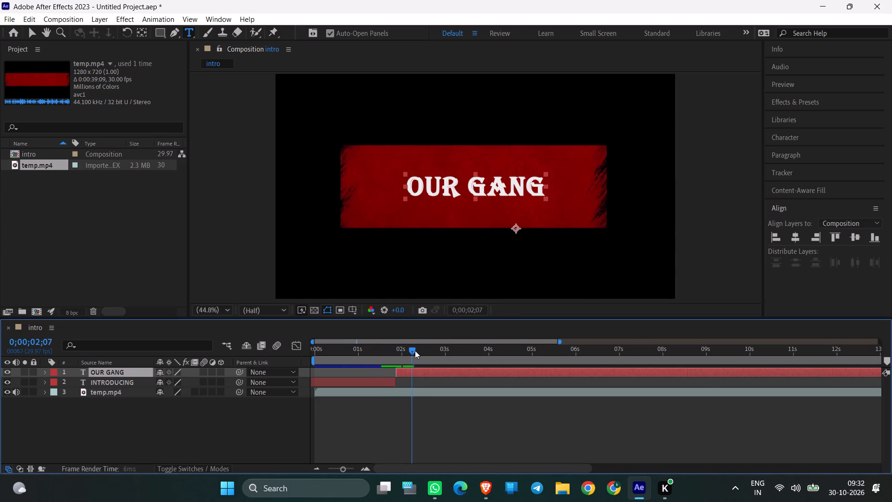
{"action": "left_click_drag", "start_coordinate": [415, 350], "coordinate": [454, 351]}
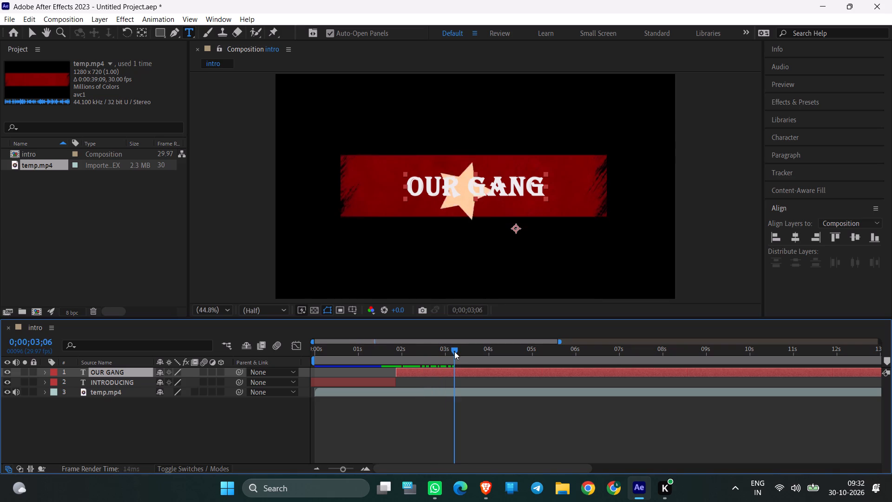
{"action": "left_click_drag", "start_coordinate": [454, 351], "coordinate": [450, 355]}
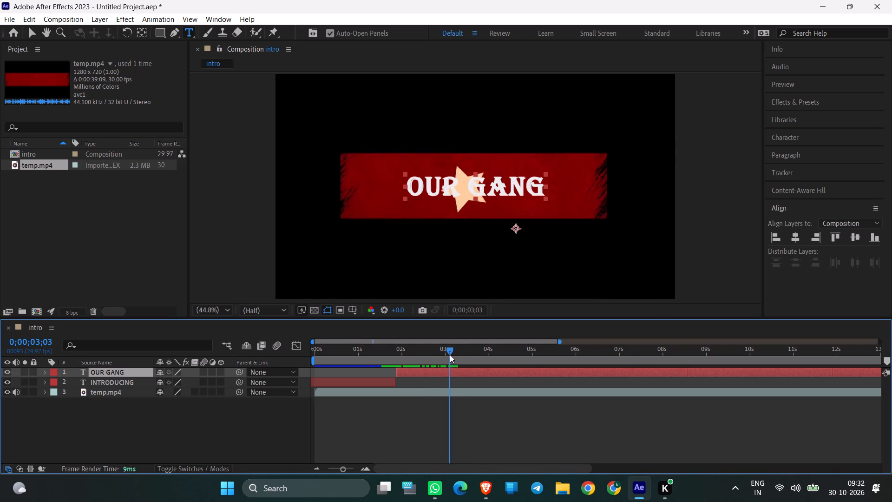
{"action": "left_click_drag", "start_coordinate": [450, 355], "coordinate": [471, 355]}
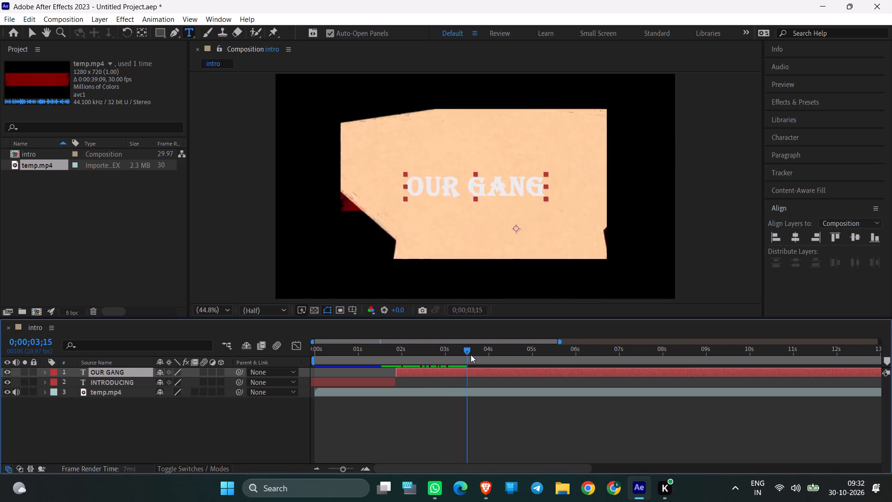
{"action": "left_click_drag", "start_coordinate": [471, 355], "coordinate": [481, 356]}
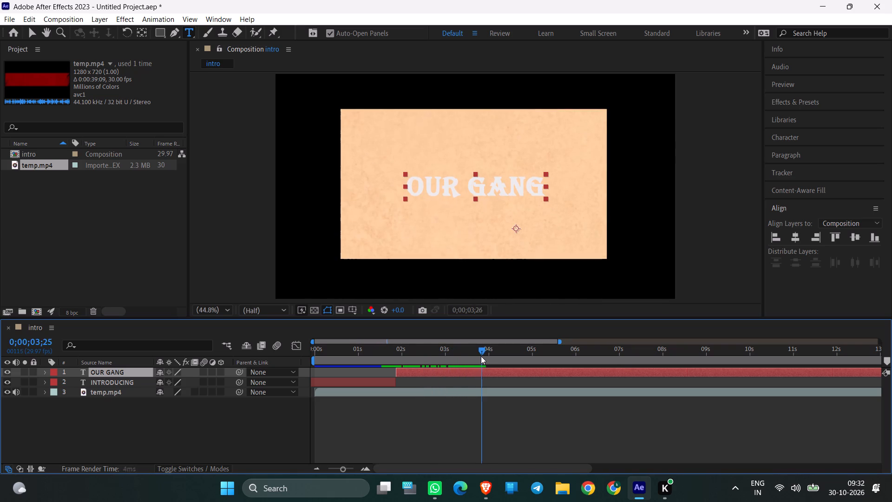
{"action": "left_click_drag", "start_coordinate": [481, 356], "coordinate": [449, 358]}
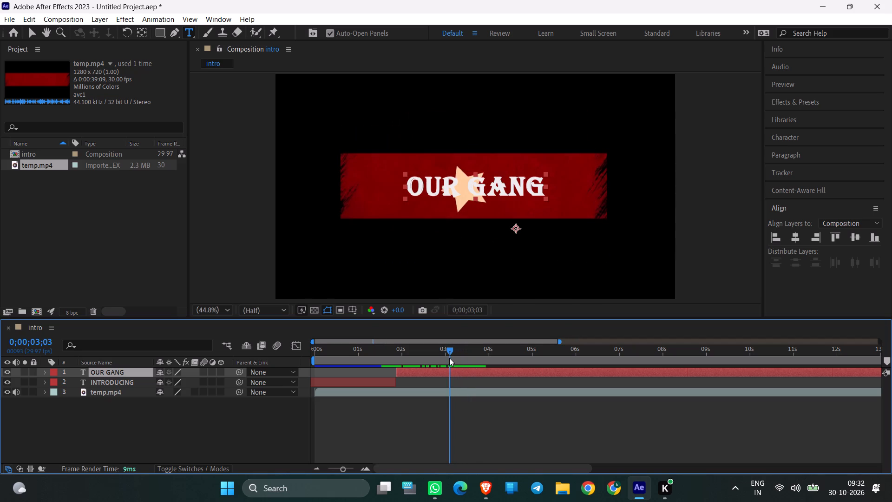
{"action": "left_click_drag", "start_coordinate": [449, 358], "coordinate": [437, 359]}
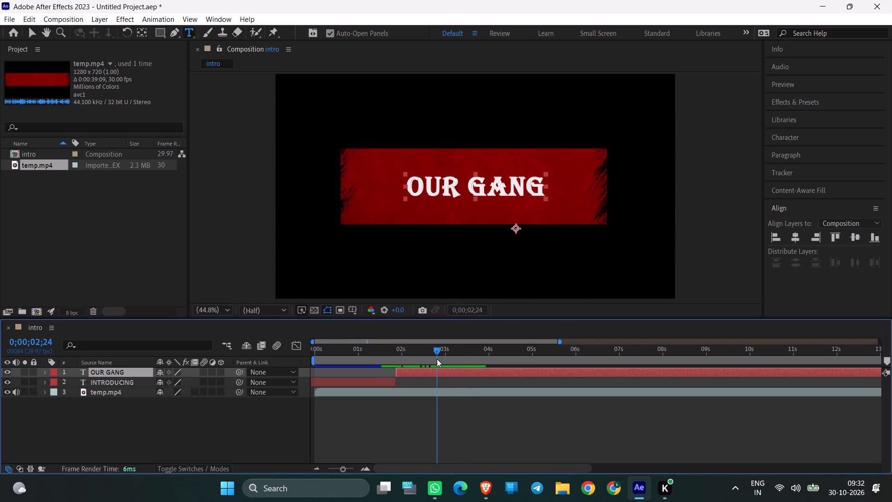
{"action": "left_click_drag", "start_coordinate": [437, 359], "coordinate": [439, 357]}
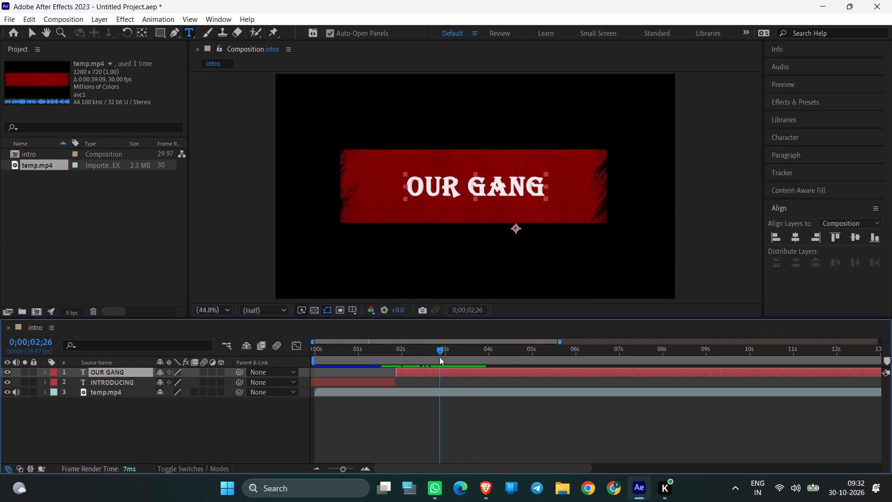
{"action": "left_click_drag", "start_coordinate": [439, 357], "coordinate": [442, 355]}
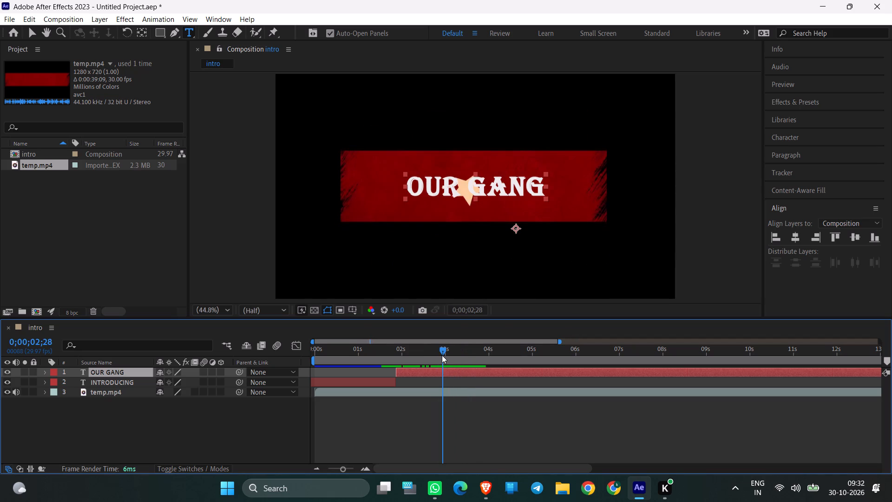
{"action": "left_click_drag", "start_coordinate": [442, 355], "coordinate": [440, 356]}
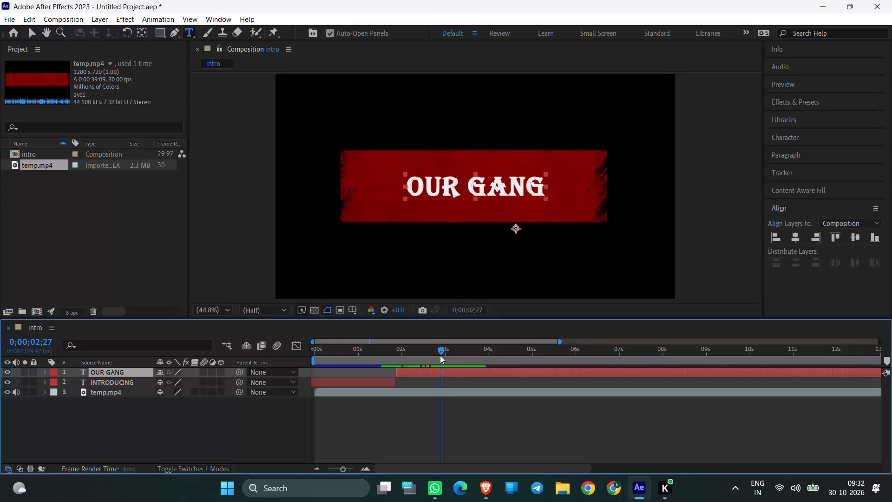
{"action": "left_click_drag", "start_coordinate": [440, 356], "coordinate": [439, 356]}
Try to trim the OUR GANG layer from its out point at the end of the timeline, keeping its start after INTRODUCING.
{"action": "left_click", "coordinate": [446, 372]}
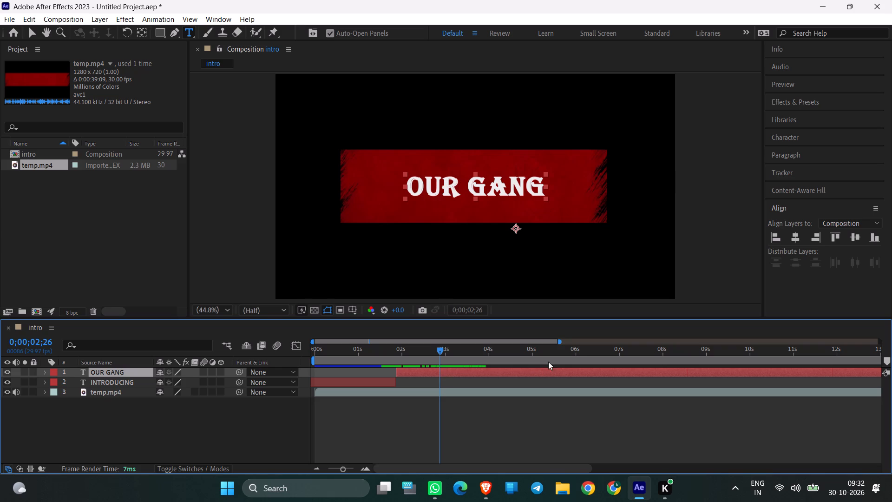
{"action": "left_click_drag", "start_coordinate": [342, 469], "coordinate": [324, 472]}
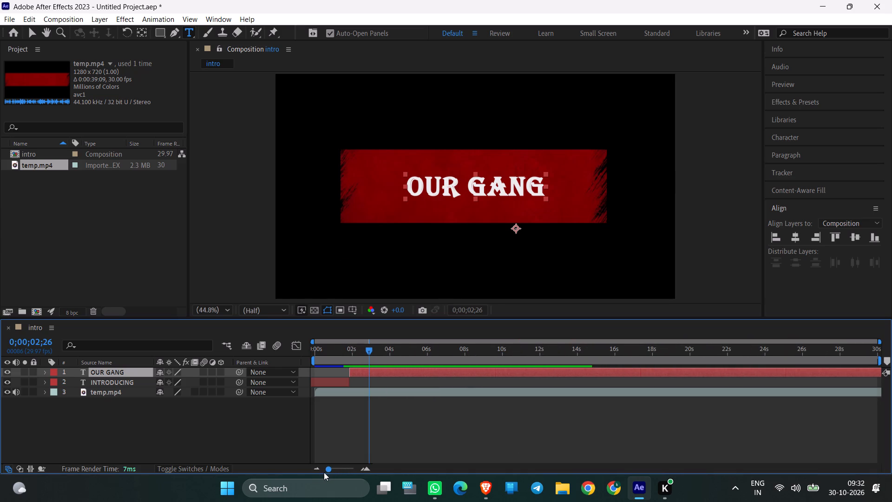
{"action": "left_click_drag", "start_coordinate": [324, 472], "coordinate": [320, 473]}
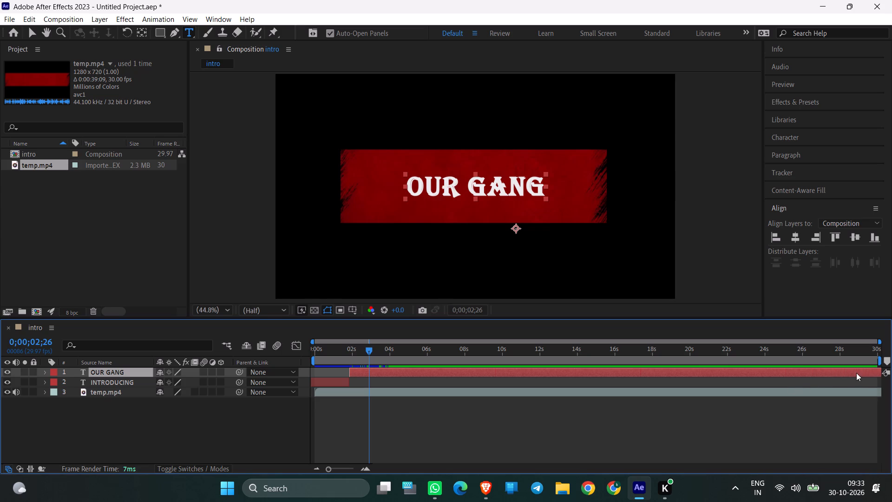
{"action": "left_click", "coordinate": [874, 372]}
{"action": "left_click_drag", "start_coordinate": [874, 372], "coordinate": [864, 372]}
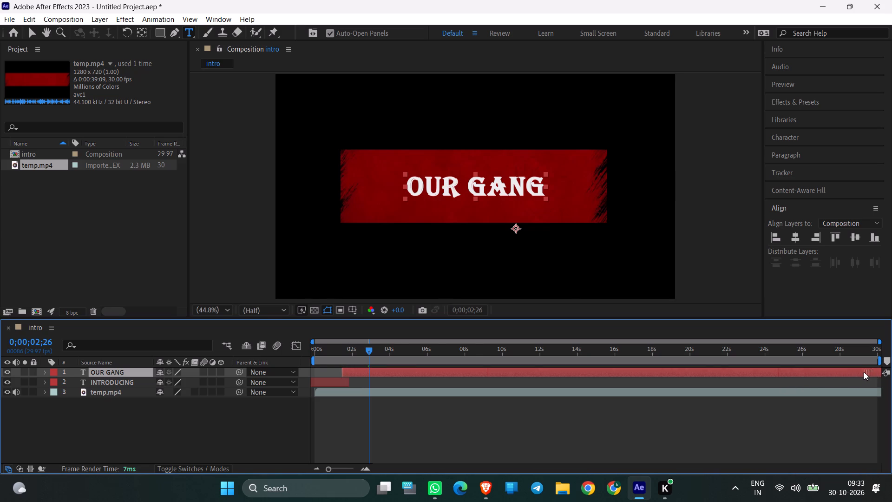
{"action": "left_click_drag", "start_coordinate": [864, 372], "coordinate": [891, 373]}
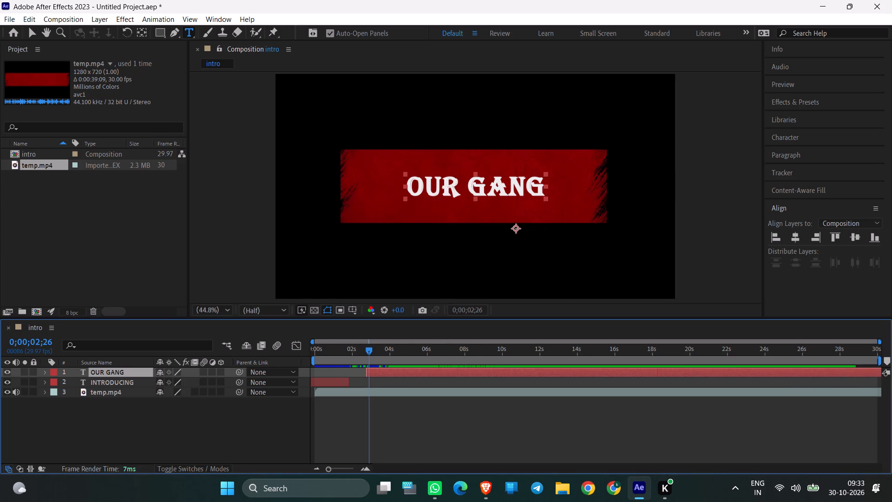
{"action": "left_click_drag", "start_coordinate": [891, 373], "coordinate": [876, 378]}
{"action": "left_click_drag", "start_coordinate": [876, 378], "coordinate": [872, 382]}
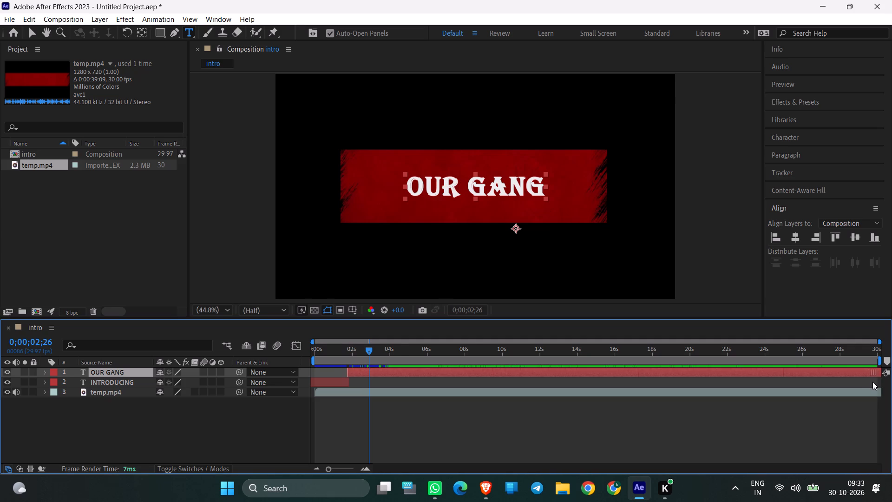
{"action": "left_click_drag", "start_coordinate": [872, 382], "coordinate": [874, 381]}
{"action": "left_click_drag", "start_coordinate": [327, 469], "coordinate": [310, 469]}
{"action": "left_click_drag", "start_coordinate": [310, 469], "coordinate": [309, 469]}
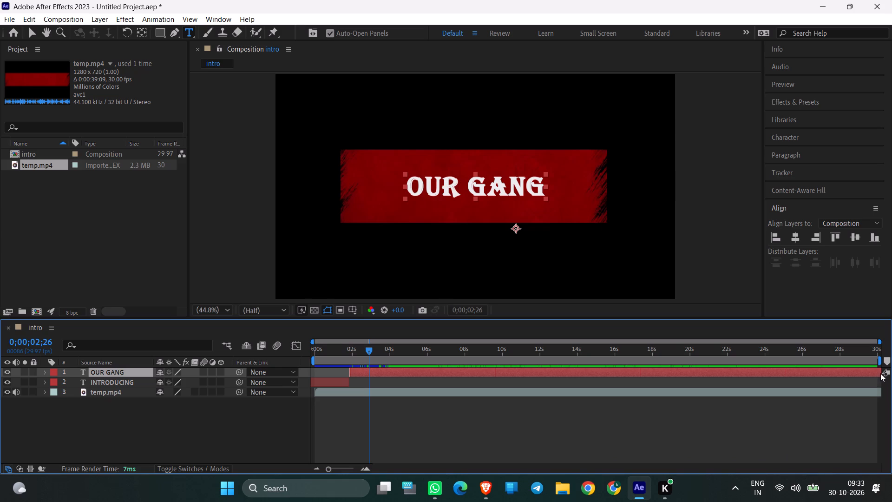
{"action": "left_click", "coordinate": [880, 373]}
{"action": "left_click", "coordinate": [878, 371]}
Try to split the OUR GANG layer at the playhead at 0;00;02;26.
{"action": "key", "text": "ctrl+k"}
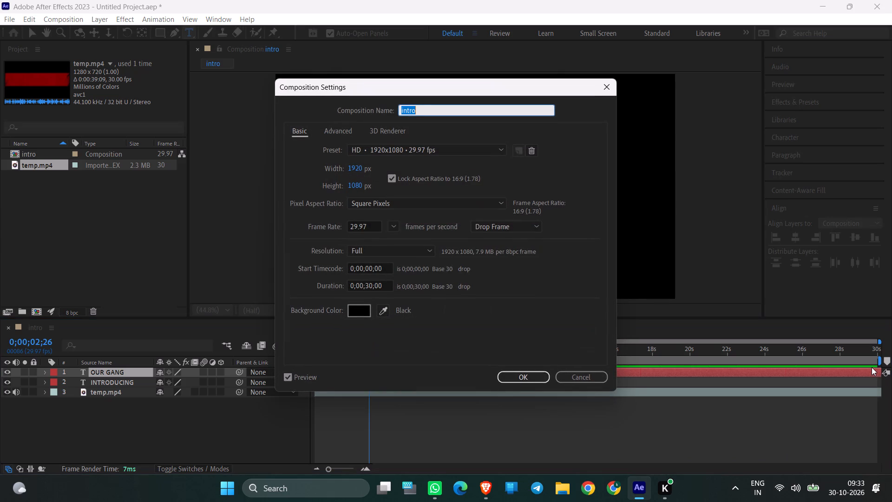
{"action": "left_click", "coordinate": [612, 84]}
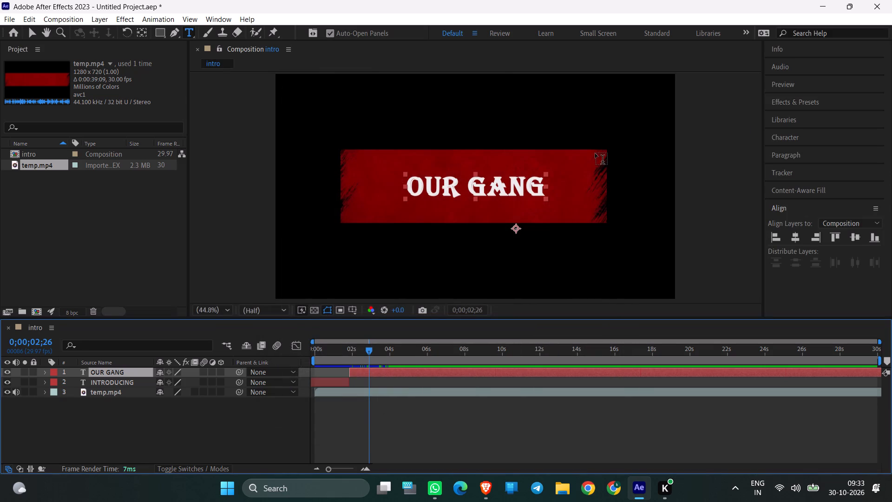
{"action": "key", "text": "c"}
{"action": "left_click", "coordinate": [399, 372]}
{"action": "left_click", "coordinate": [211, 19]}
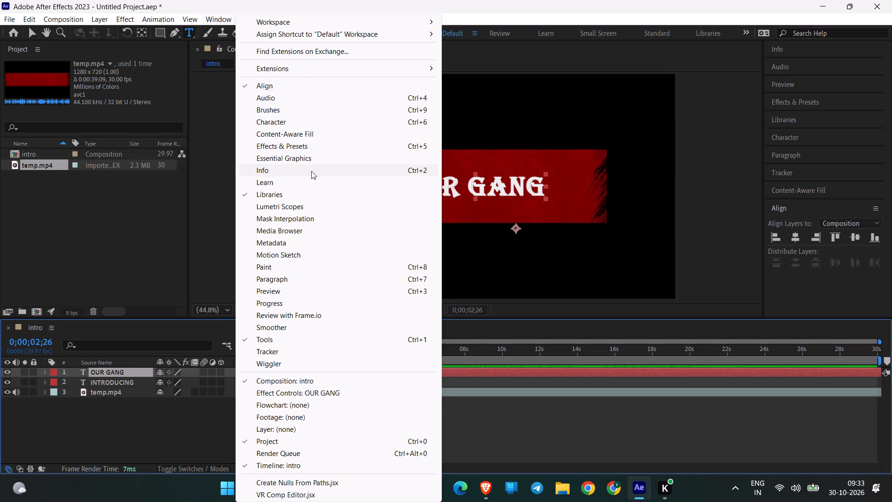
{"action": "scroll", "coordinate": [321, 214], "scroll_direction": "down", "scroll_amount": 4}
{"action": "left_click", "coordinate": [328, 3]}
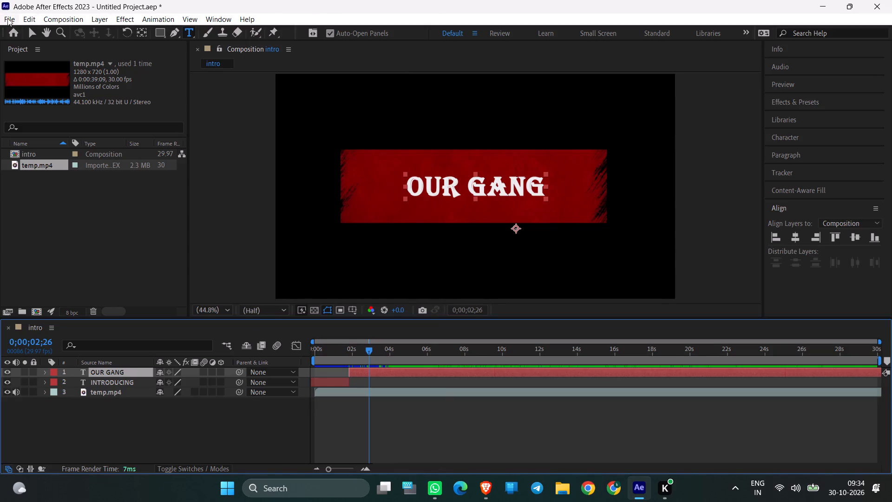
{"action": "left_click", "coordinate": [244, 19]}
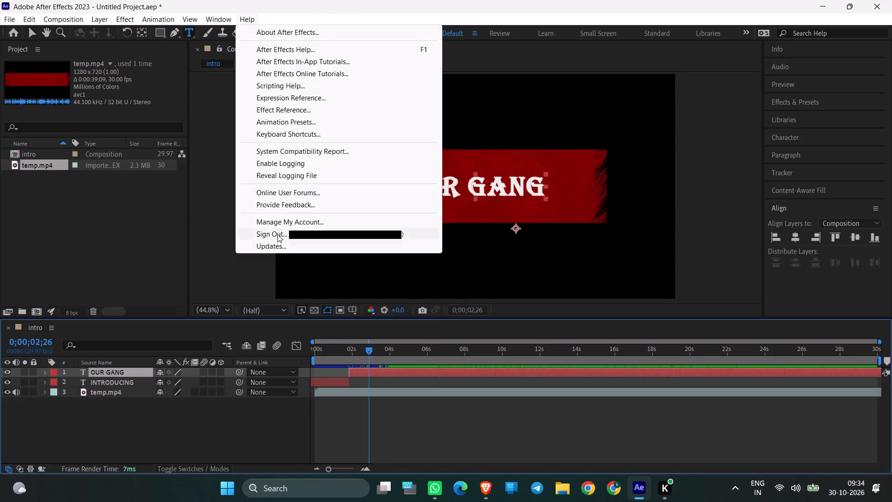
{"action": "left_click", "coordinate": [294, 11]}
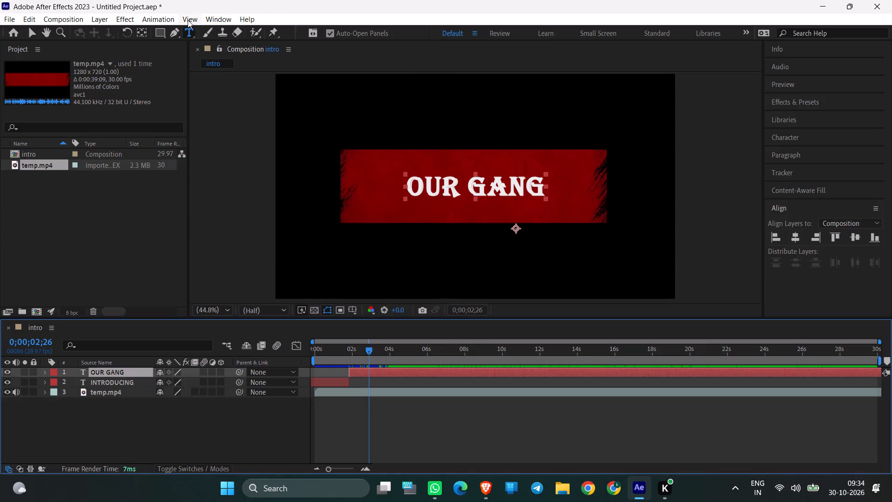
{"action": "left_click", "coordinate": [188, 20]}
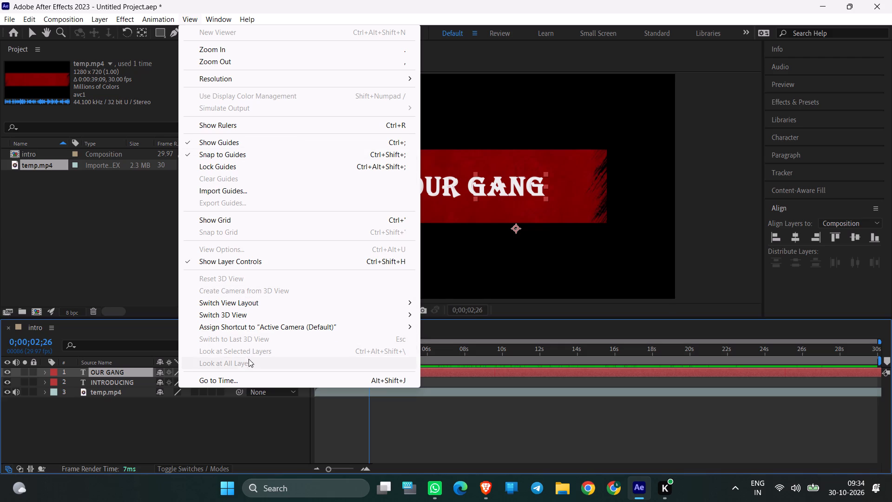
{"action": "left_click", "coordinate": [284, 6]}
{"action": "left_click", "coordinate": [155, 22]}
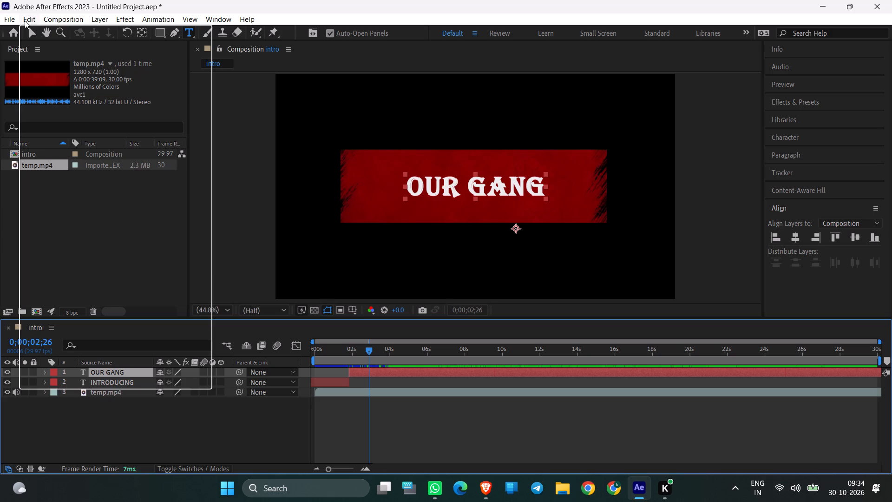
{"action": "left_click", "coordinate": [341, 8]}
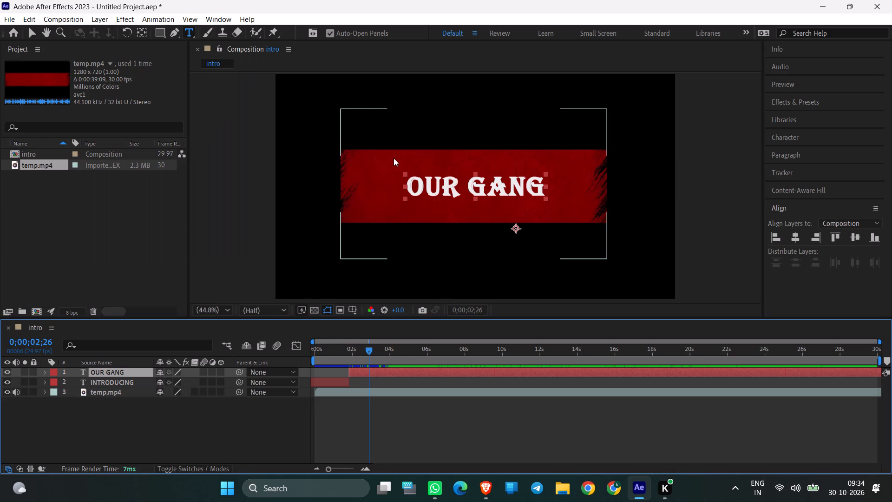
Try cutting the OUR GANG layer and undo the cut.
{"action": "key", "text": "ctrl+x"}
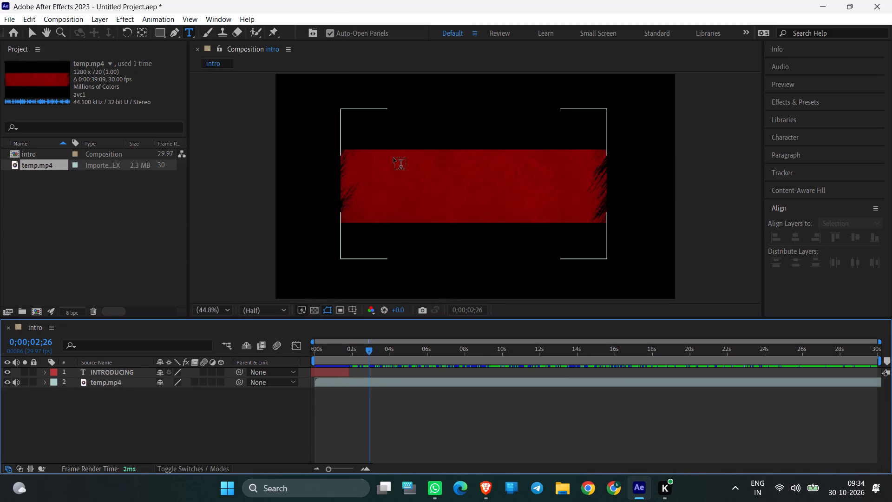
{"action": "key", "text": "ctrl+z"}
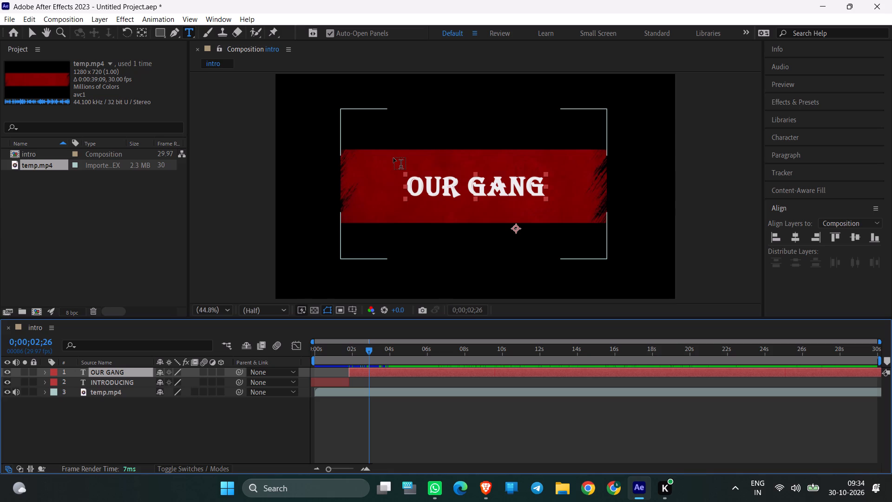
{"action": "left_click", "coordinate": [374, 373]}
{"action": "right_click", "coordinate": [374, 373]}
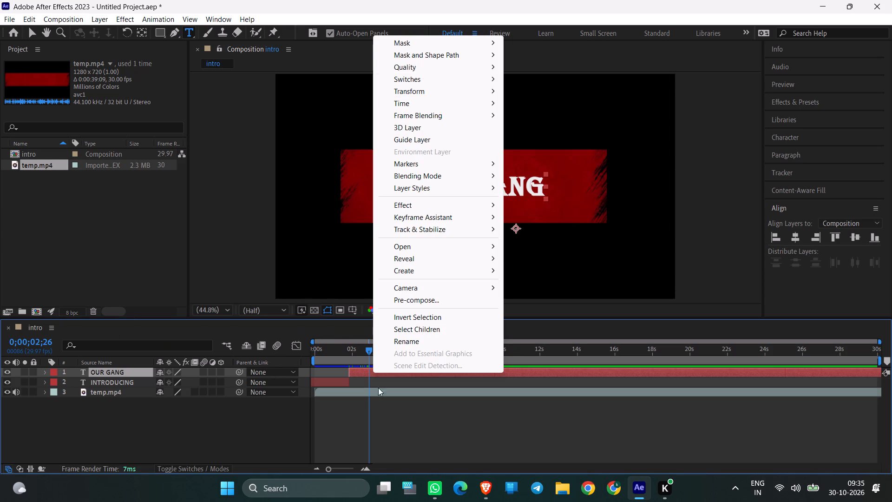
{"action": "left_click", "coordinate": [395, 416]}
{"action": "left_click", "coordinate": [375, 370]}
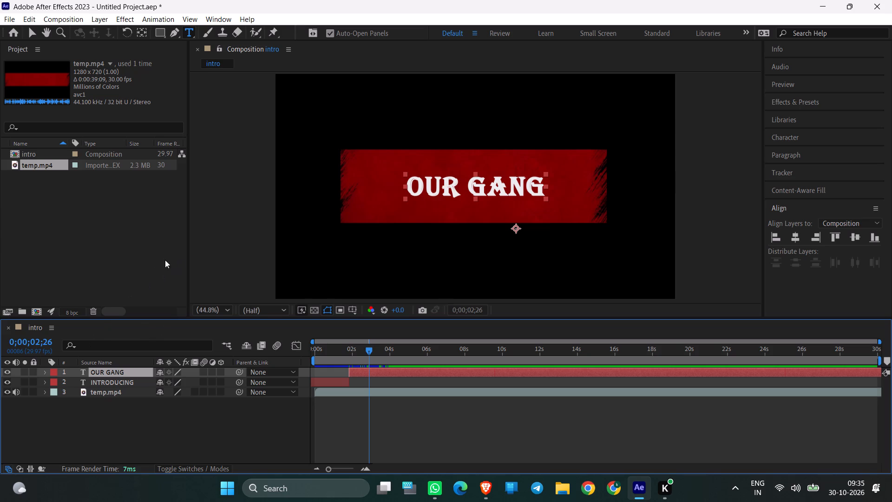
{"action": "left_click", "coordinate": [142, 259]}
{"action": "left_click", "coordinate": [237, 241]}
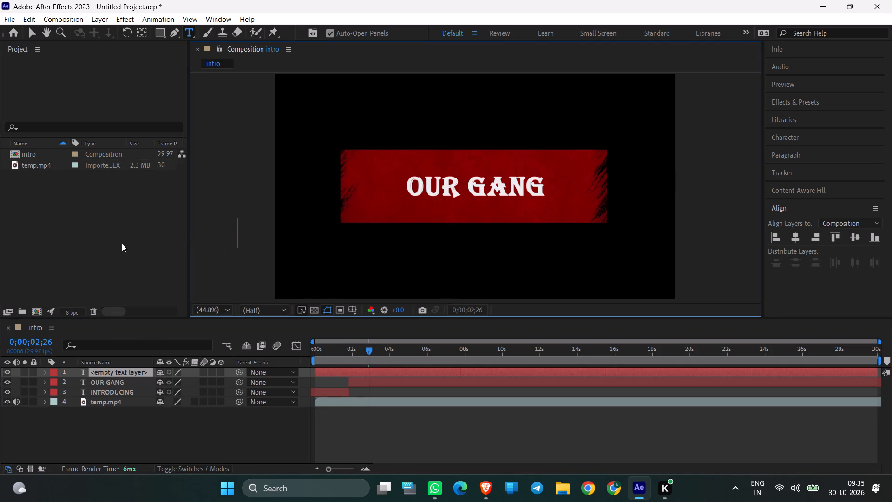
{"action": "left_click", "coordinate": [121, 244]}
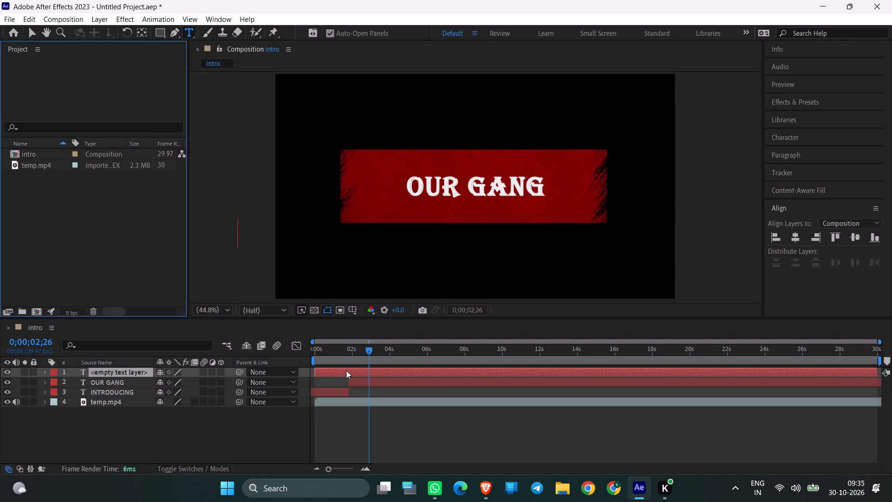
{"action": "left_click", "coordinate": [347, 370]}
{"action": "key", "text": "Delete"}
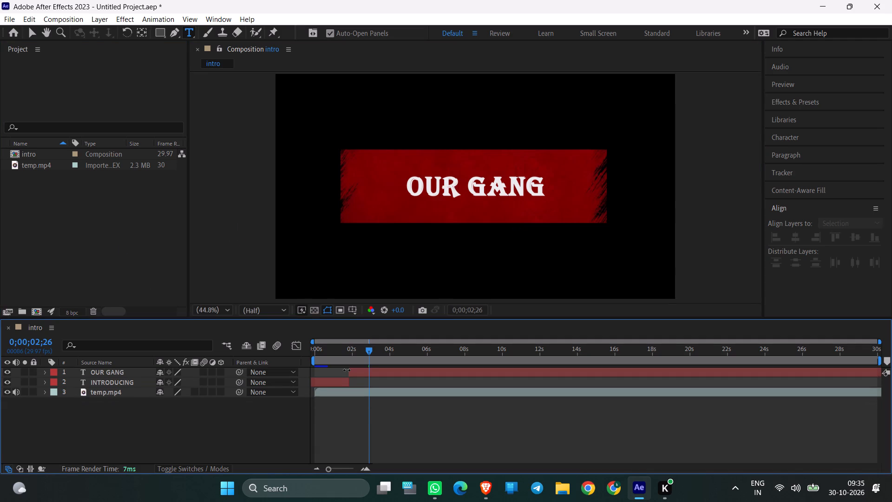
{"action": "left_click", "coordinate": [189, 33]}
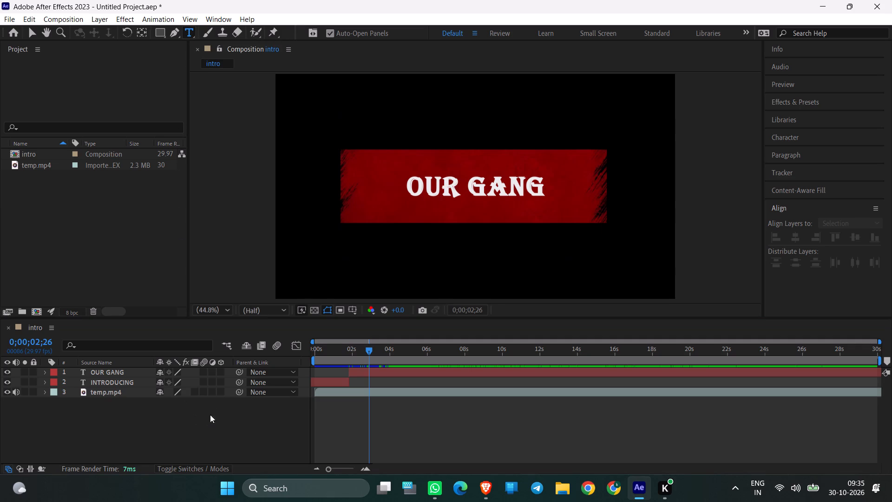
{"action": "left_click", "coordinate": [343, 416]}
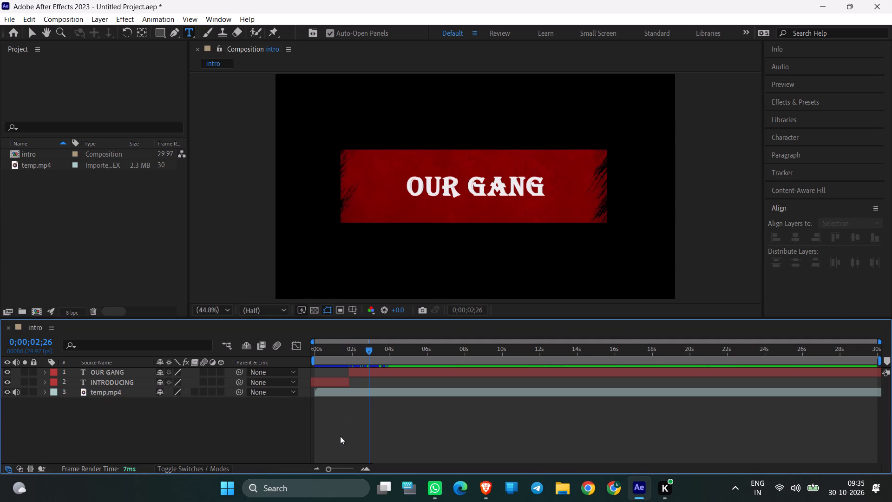
Split the OUR GANG layer at 0;00;02;26 and delete the part after the split.
{"action": "left_click", "coordinate": [255, 431]}
{"action": "left_click", "coordinate": [379, 370]}
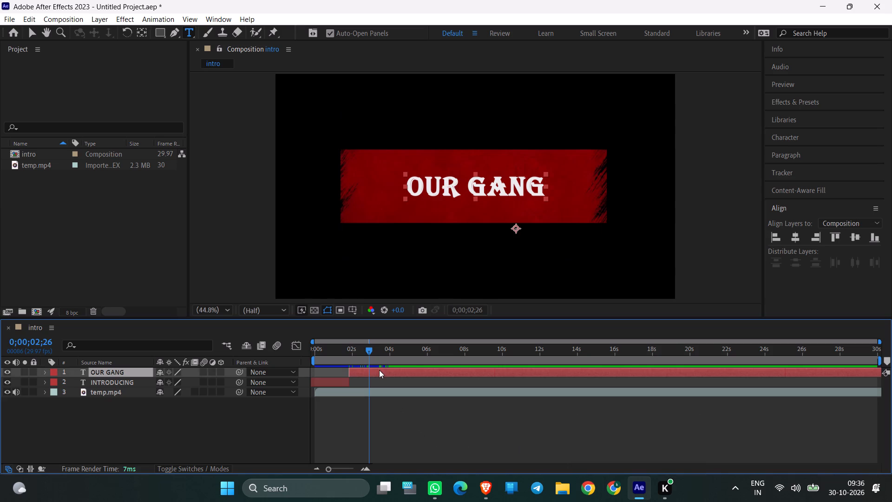
{"action": "key", "text": "ctrl+shift+d"}
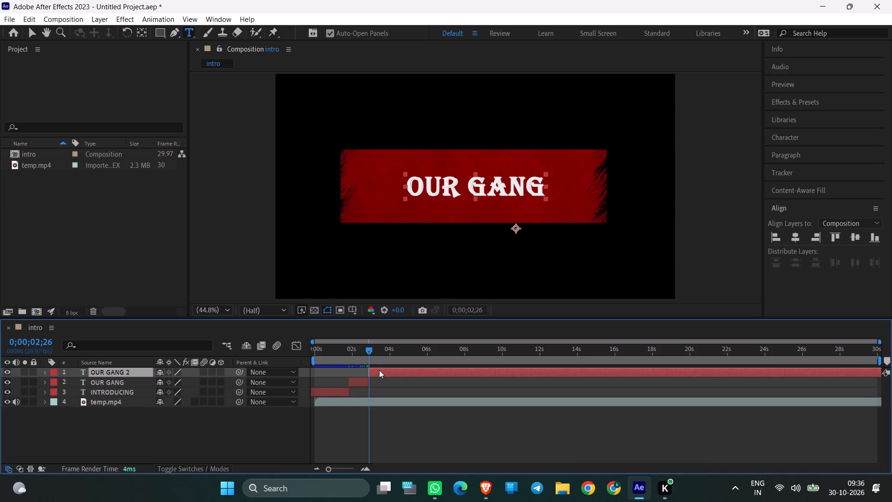
{"action": "left_click", "coordinate": [379, 370]}
{"action": "key", "text": "Delete"}
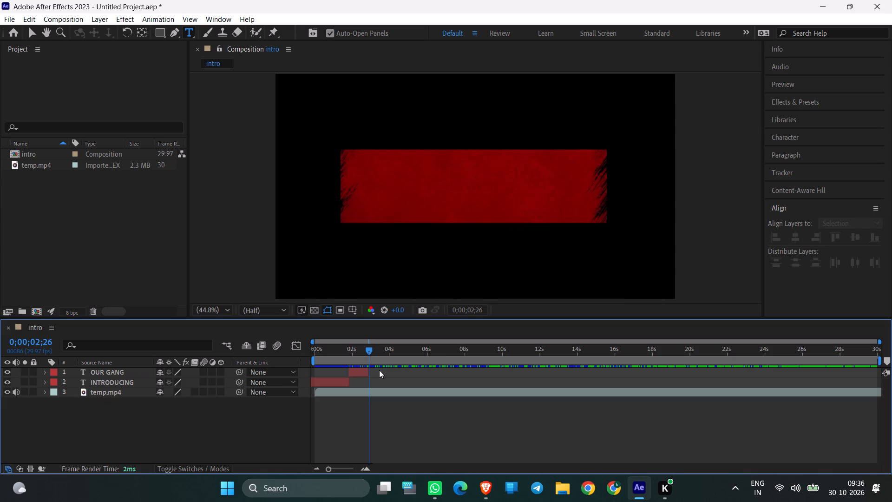
Return the playhead to the start of the intro composition and preview the INTRODUCING and OUR GANG titles.
{"action": "left_click_drag", "start_coordinate": [368, 348], "coordinate": [316, 357]}
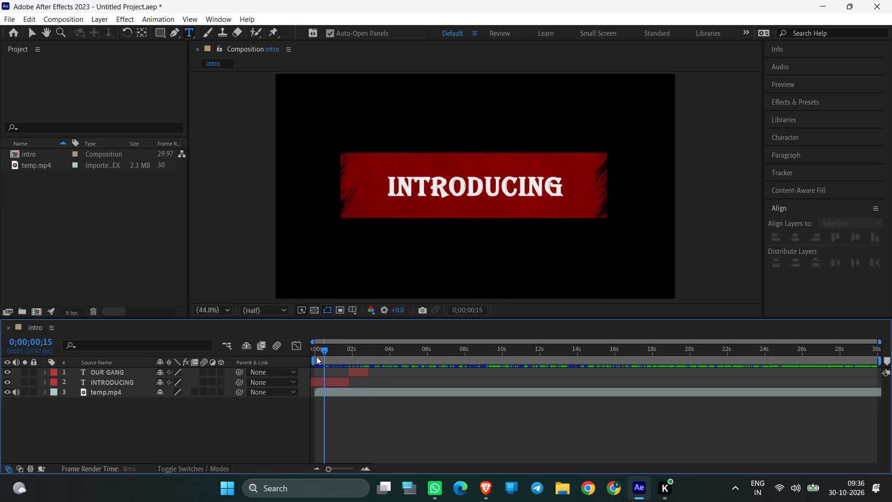
{"action": "left_click_drag", "start_coordinate": [316, 357], "coordinate": [287, 362]}
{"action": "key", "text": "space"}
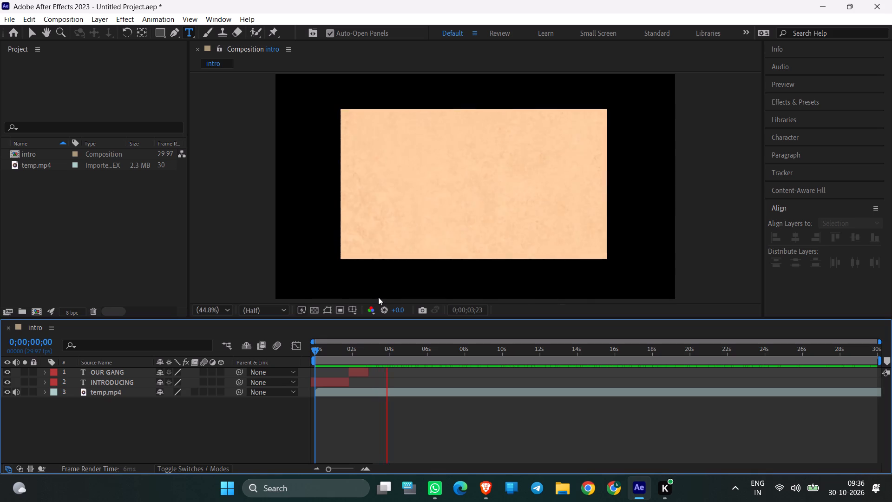
Shift the OUR GANG layer one frame to start at 0;00;01;26, exactly where INTRODUCING ends, and preview the timeline.
{"action": "key", "text": "space"}
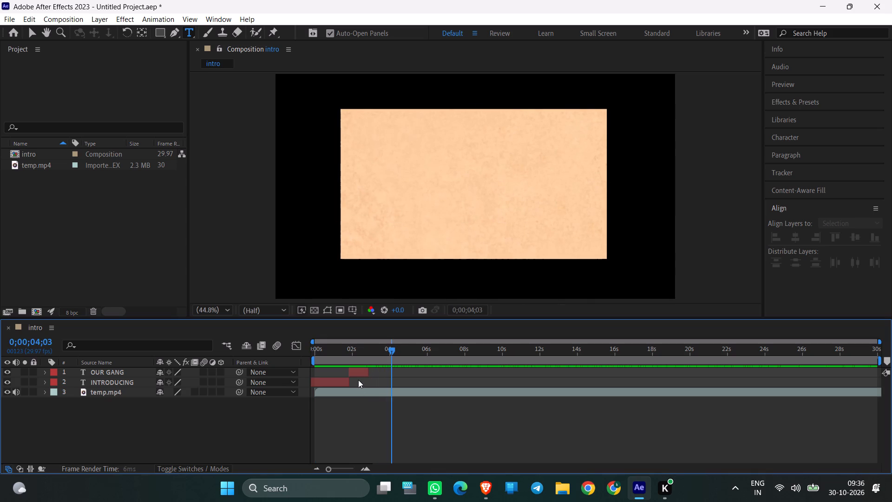
{"action": "left_click_drag", "start_coordinate": [328, 469], "coordinate": [332, 469]}
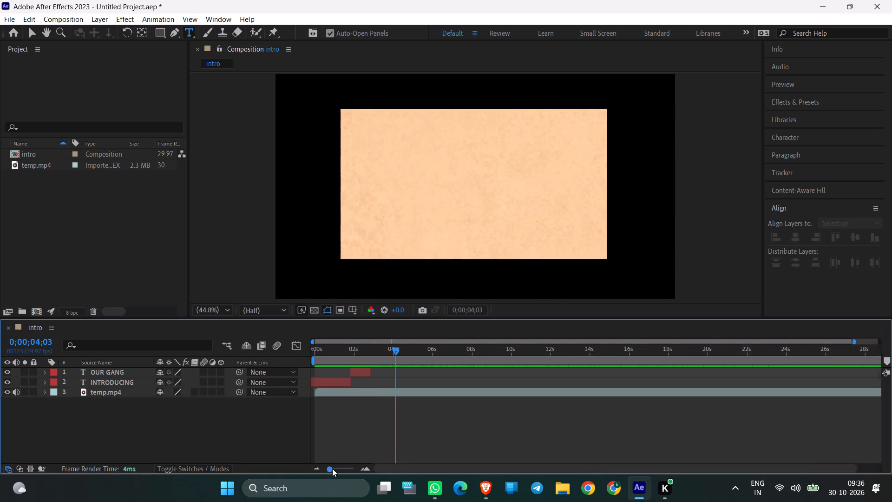
{"action": "left_click_drag", "start_coordinate": [332, 469], "coordinate": [357, 469]}
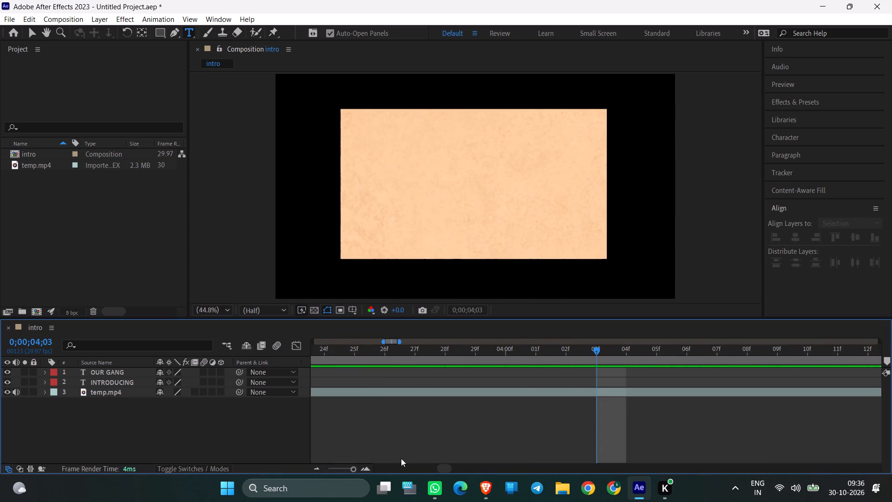
{"action": "left_click_drag", "start_coordinate": [441, 466], "coordinate": [375, 476]}
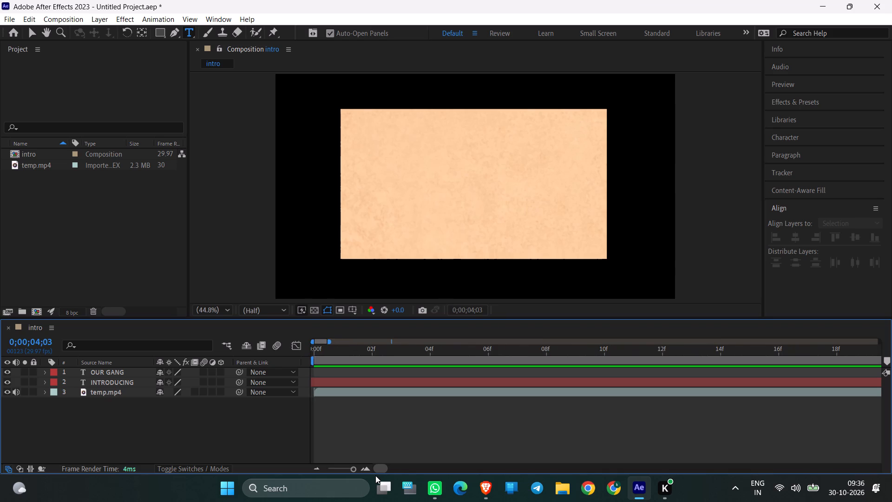
{"action": "left_click_drag", "start_coordinate": [375, 476], "coordinate": [401, 472]}
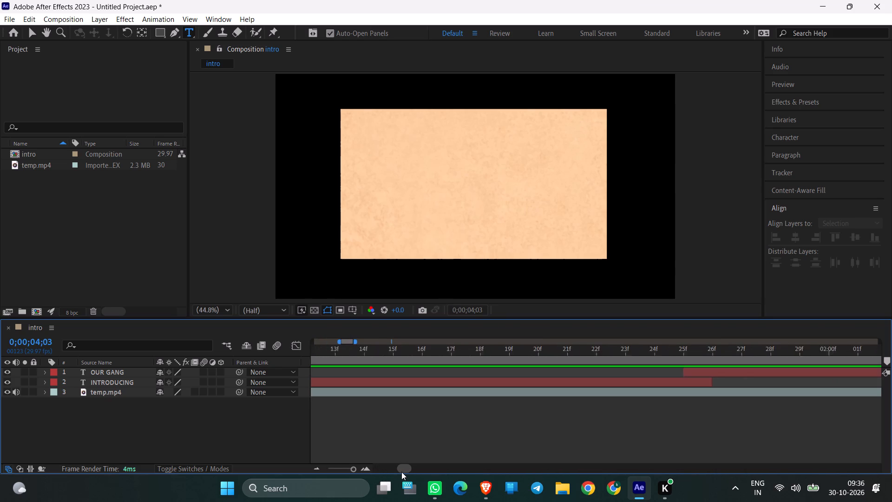
{"action": "left_click_drag", "start_coordinate": [401, 472], "coordinate": [405, 472]}
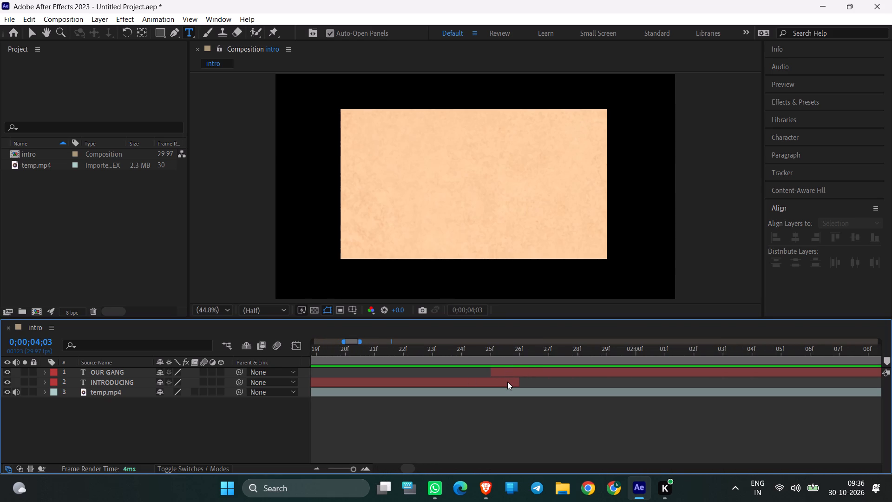
{"action": "left_click_drag", "start_coordinate": [506, 372], "coordinate": [511, 370]}
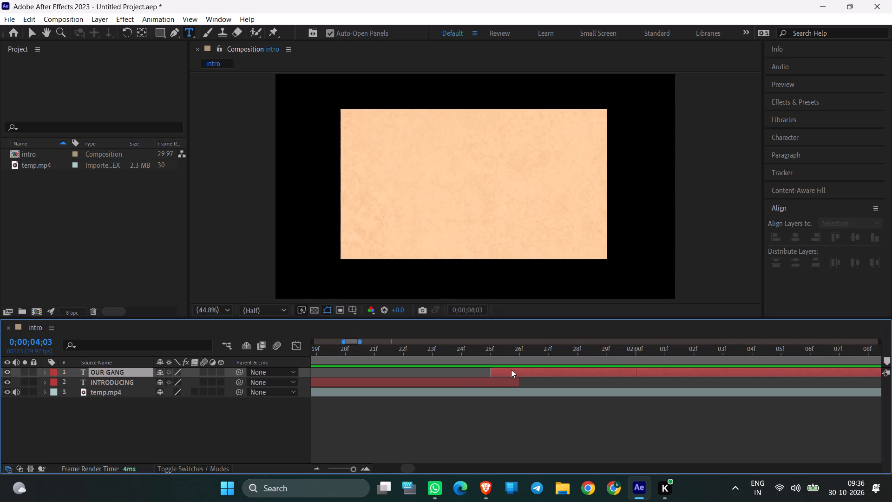
{"action": "left_click_drag", "start_coordinate": [511, 370], "coordinate": [525, 370]}
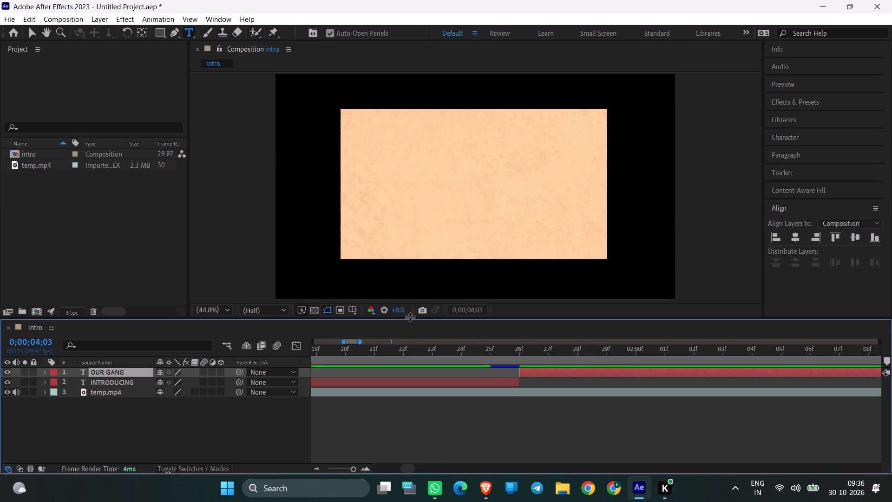
{"action": "key", "text": "space"}
{"action": "key", "text": "space"}
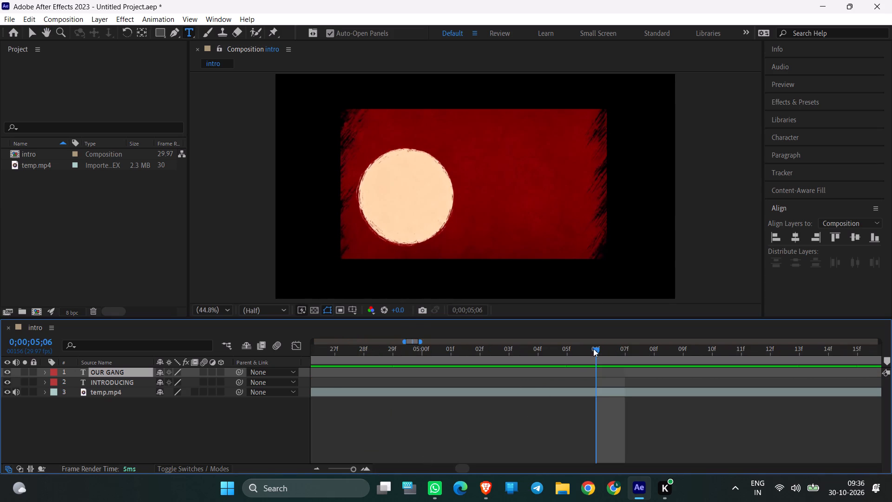
Split the INTRODUCING layer at 0;00;00;00 and delete the piece that lies before the composition start.
{"action": "left_click_drag", "start_coordinate": [596, 348], "coordinate": [203, 372]}
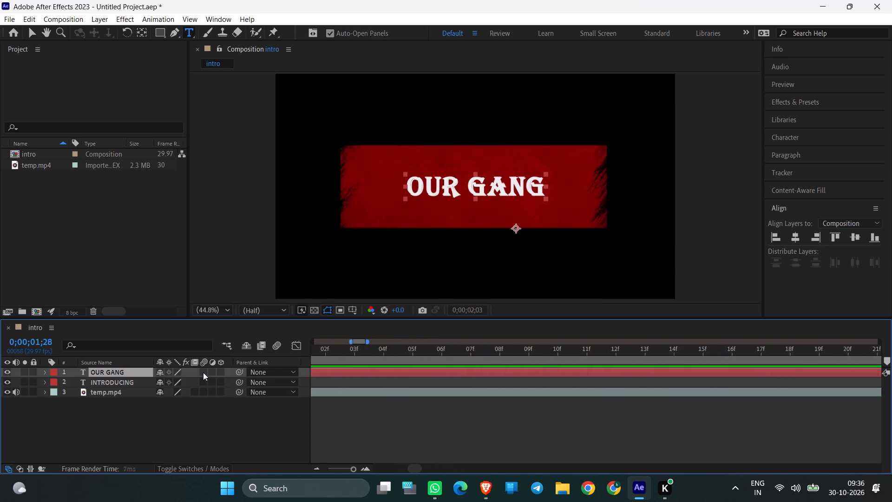
{"action": "left_click_drag", "start_coordinate": [203, 372], "coordinate": [197, 372]}
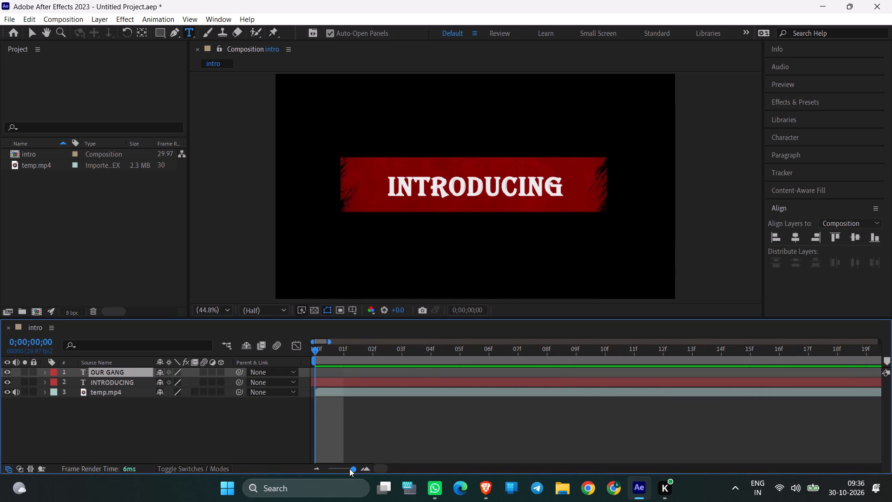
{"action": "left_click_drag", "start_coordinate": [352, 469], "coordinate": [336, 467]}
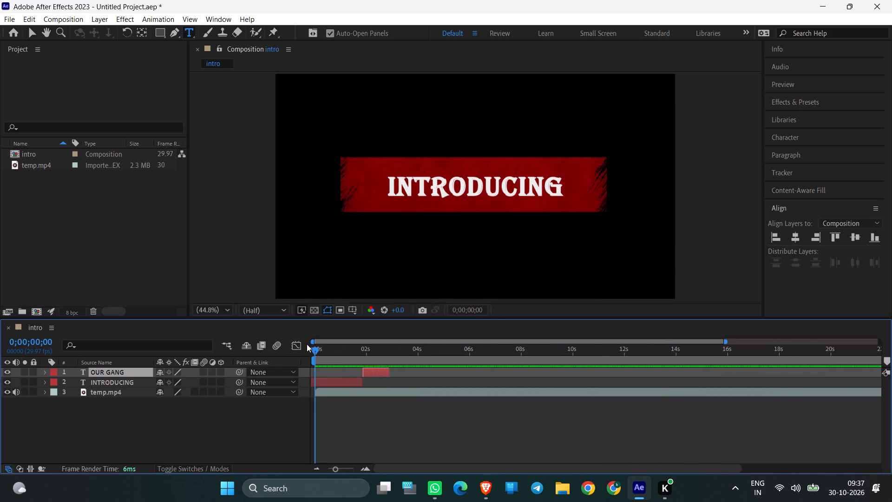
{"action": "left_click_drag", "start_coordinate": [314, 350], "coordinate": [296, 354]}
{"action": "left_click", "coordinate": [324, 383]}
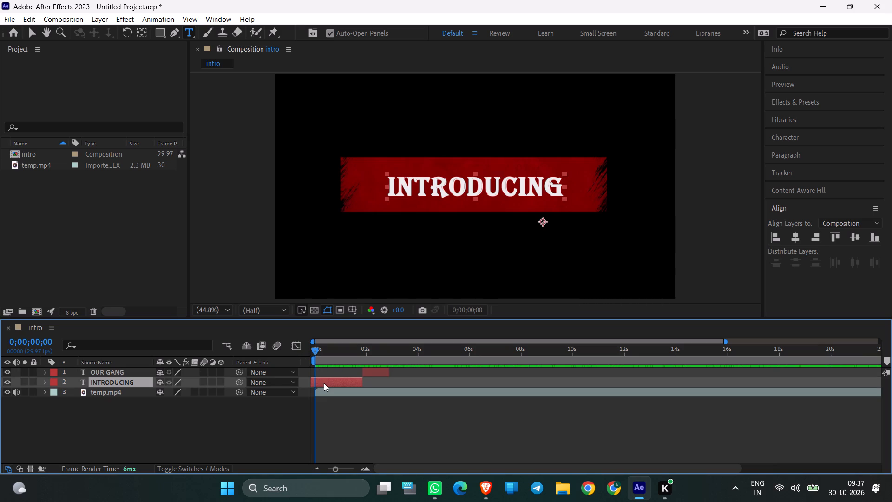
{"action": "key", "text": "ctrl+shift+d"}
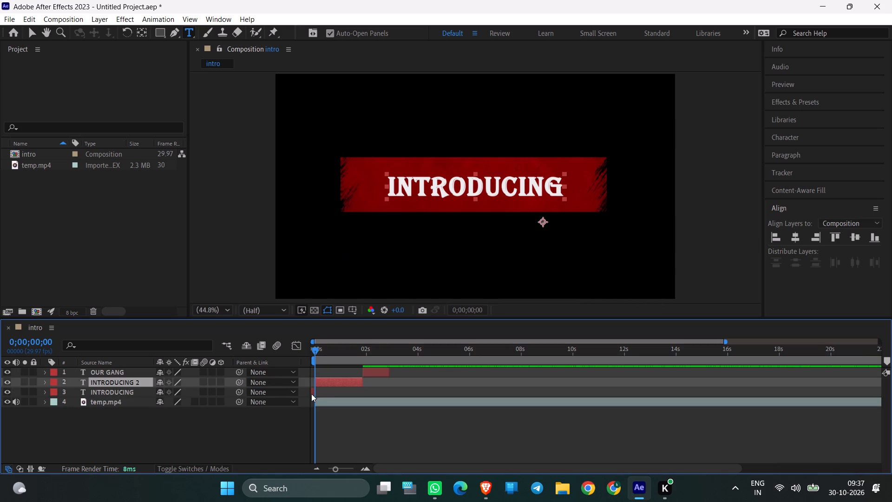
{"action": "left_click", "coordinate": [313, 393]}
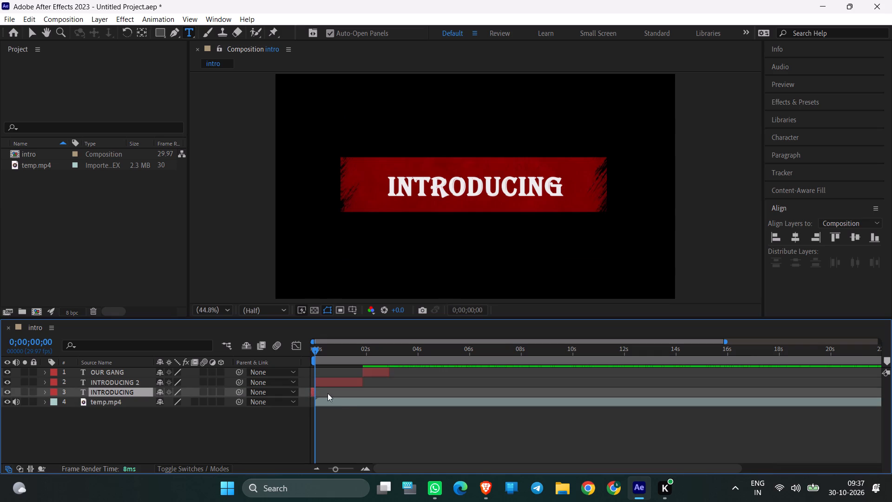
{"action": "key", "text": "Delete"}
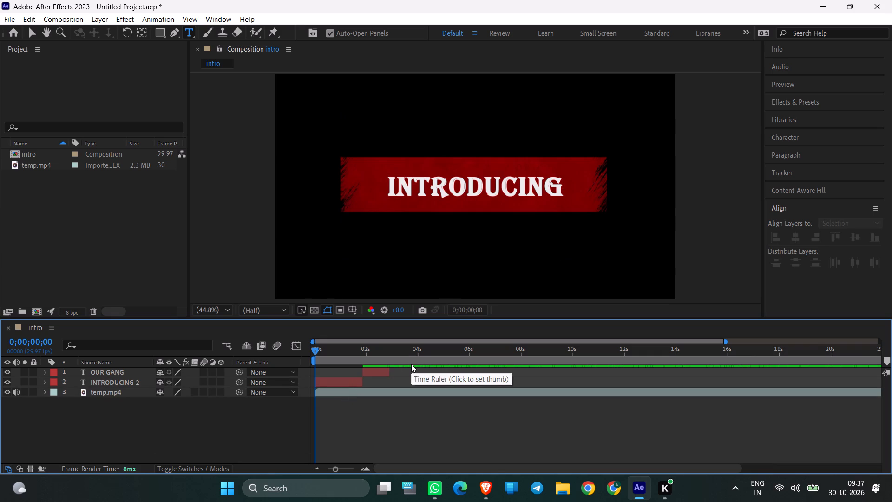
Play the intro from the start and examine the frames around the end of OUR GANG, stopping at 0;00;03;02.
{"action": "key", "text": "space"}
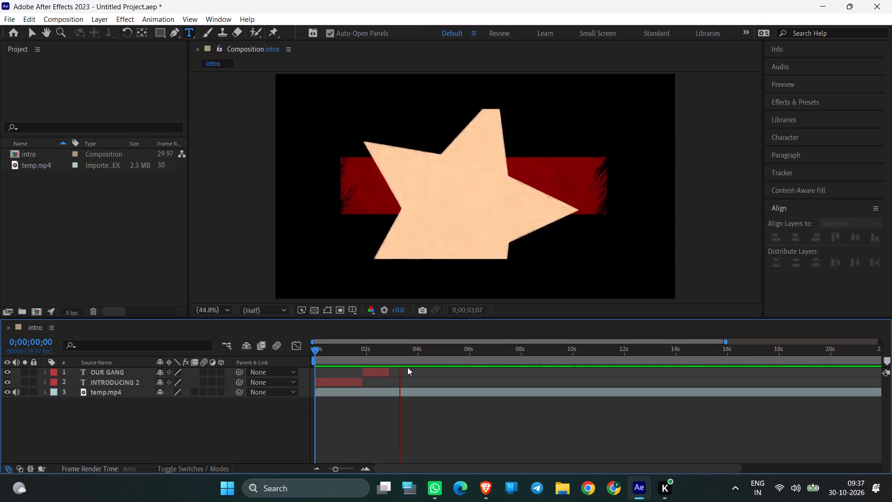
{"action": "key", "text": "space"}
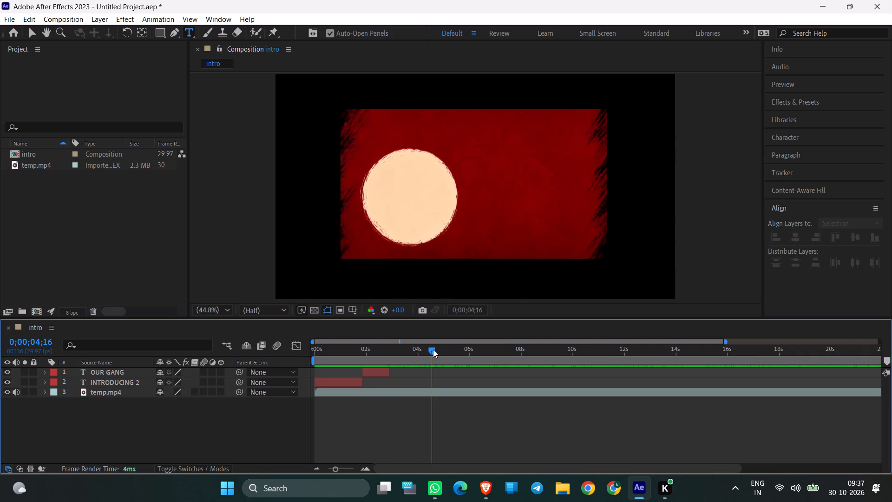
{"action": "left_click_drag", "start_coordinate": [431, 350], "coordinate": [388, 358]}
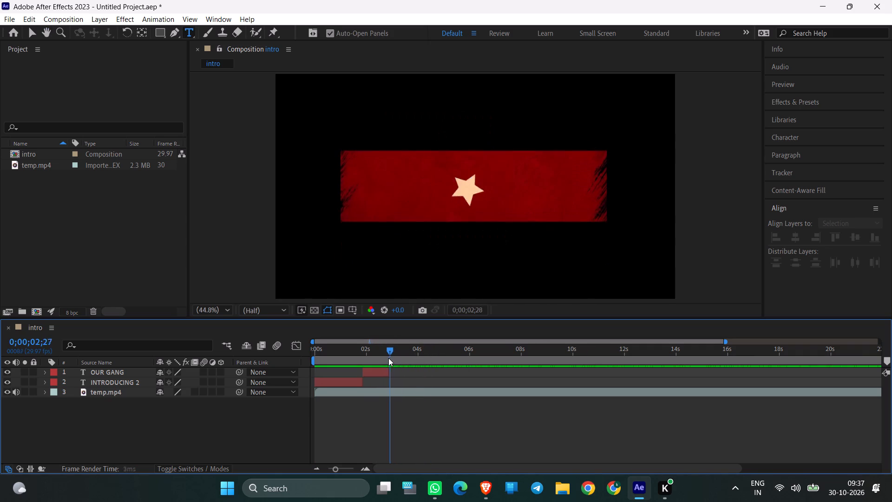
{"action": "left_click_drag", "start_coordinate": [388, 358], "coordinate": [387, 358]}
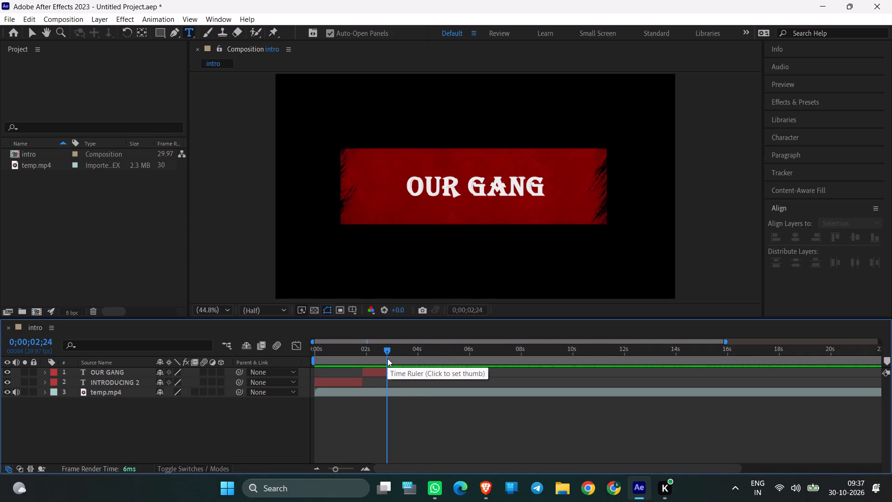
{"action": "key", "text": "space"}
{"action": "key", "text": "space"}
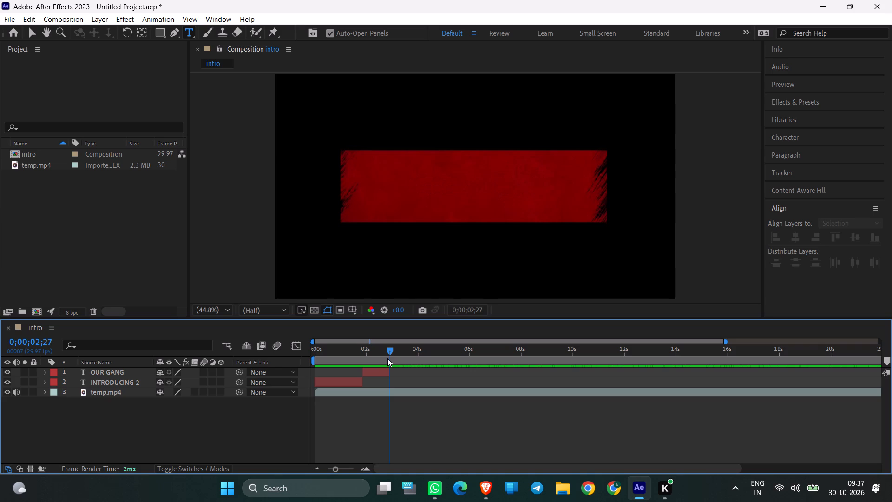
{"action": "key", "text": "space"}
{"action": "key", "text": "space"}
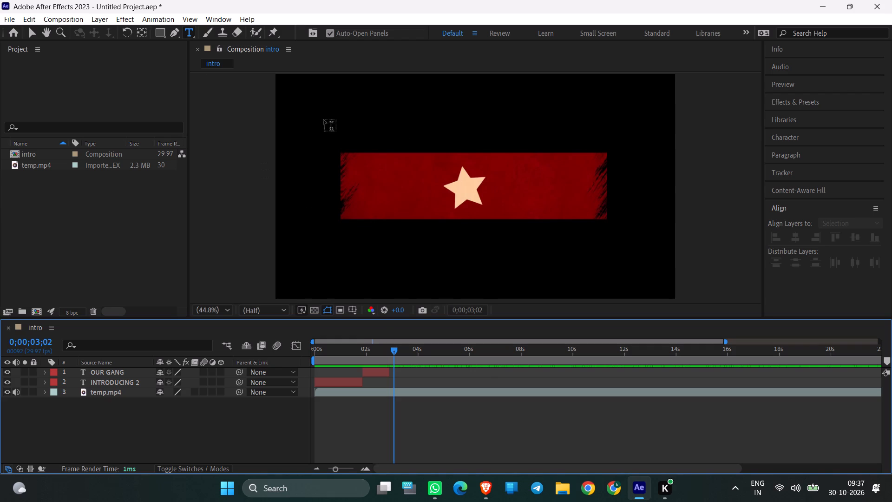
Add a text layer reading LET'S GO above the star on the red banner at 0;00;03;02.
{"action": "left_click", "coordinate": [422, 170]}
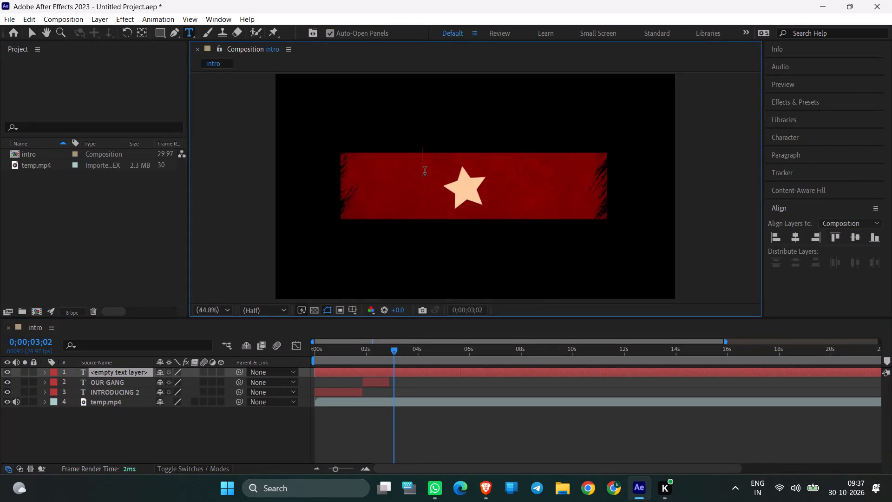
{"action": "type", "text": "LETS"}
{"action": "key", "text": "shift+space"}
{"action": "type", "text": "GO"}
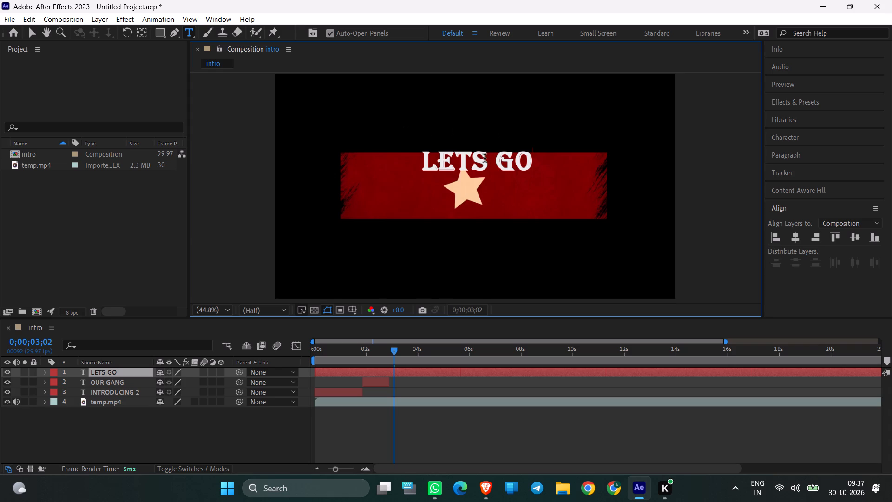
{"action": "left_click", "coordinate": [471, 159]}
{"action": "key", "text": "shift+quotedbl"}
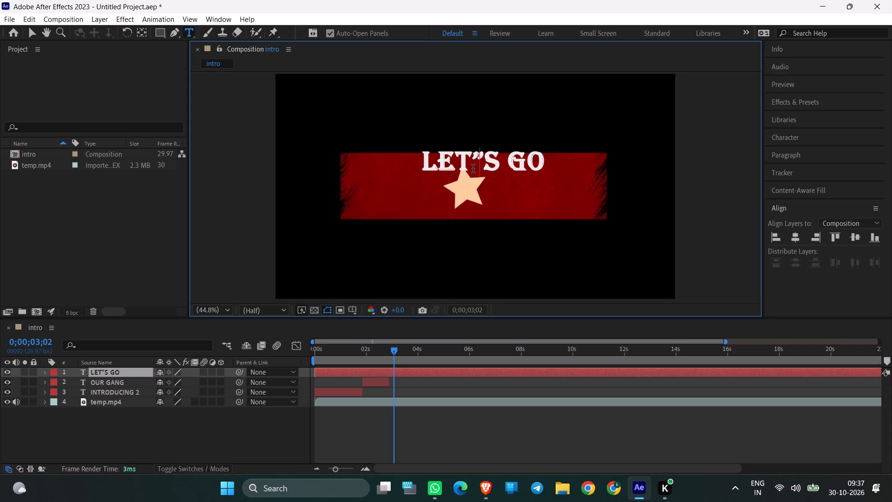
{"action": "key", "text": "BackSpace"}
{"action": "key", "text": "apostrophe"}
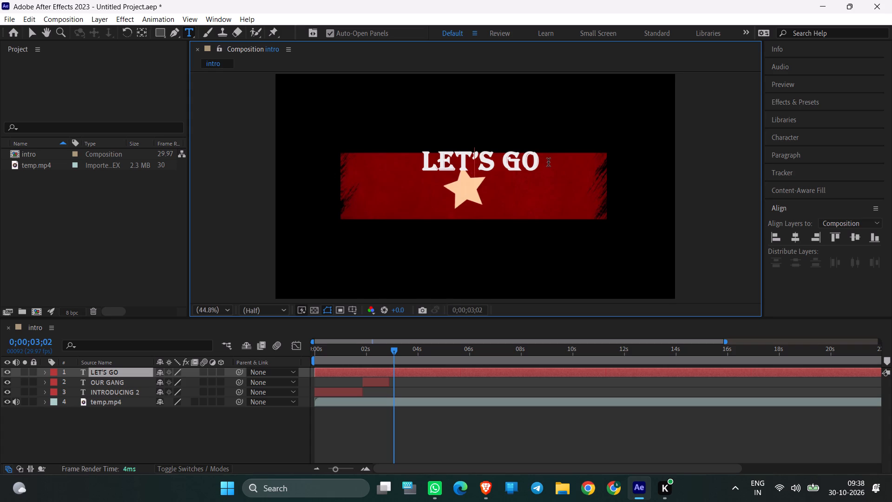
Centre the LET'S GO text horizontally and vertically in the composition.
{"action": "left_click_drag", "start_coordinate": [541, 160], "coordinate": [421, 168]}
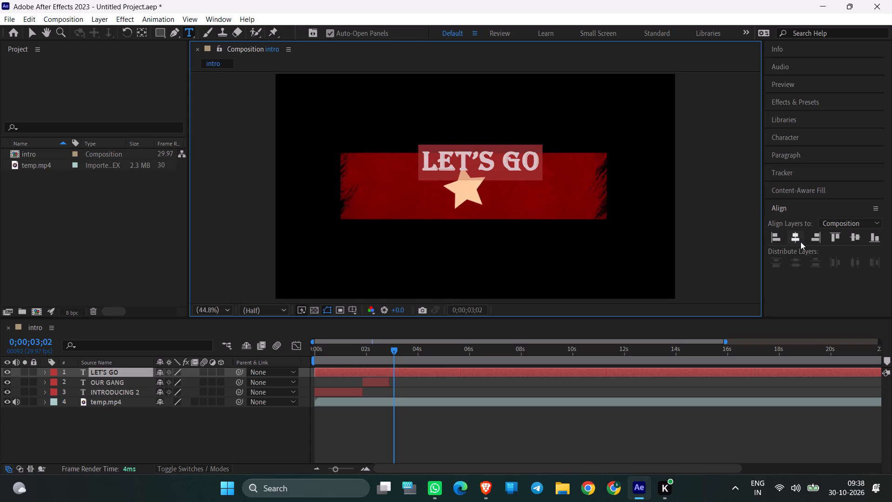
{"action": "left_click", "coordinate": [795, 238]}
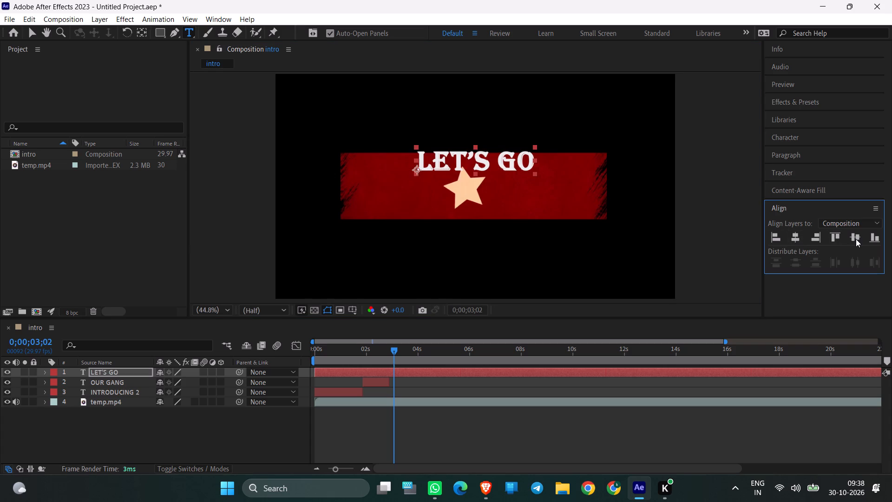
{"action": "left_click", "coordinate": [856, 239]}
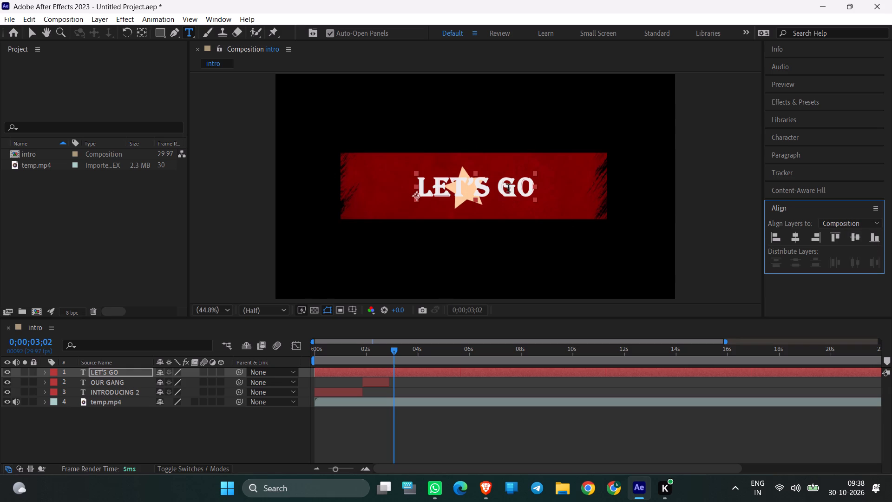
Split the LET'S GO layer at 0;00;03;02 and delete the piece before that time.
{"action": "left_click", "coordinate": [383, 369]}
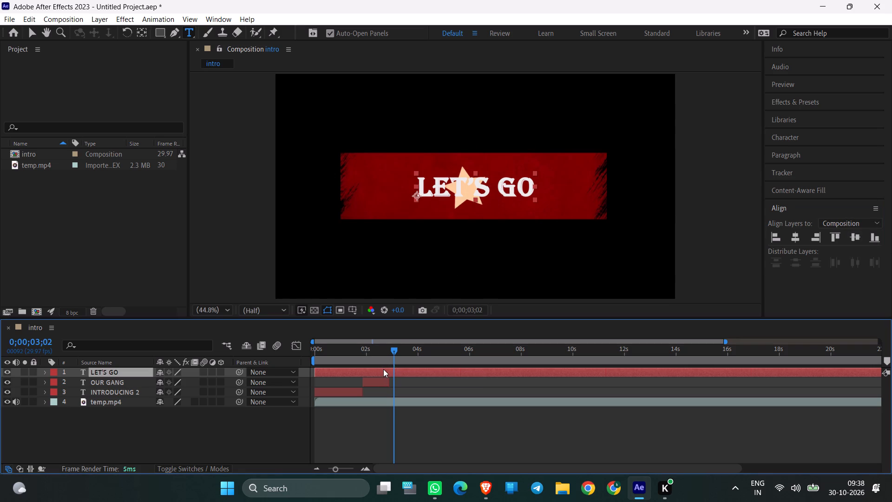
{"action": "key", "text": "ctrl+shift+d"}
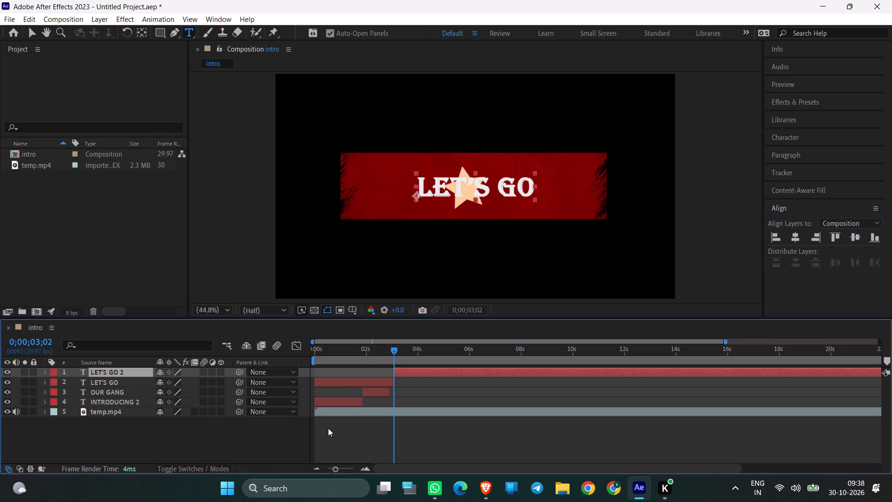
{"action": "left_click", "coordinate": [334, 381]}
{"action": "key", "text": "Delete"}
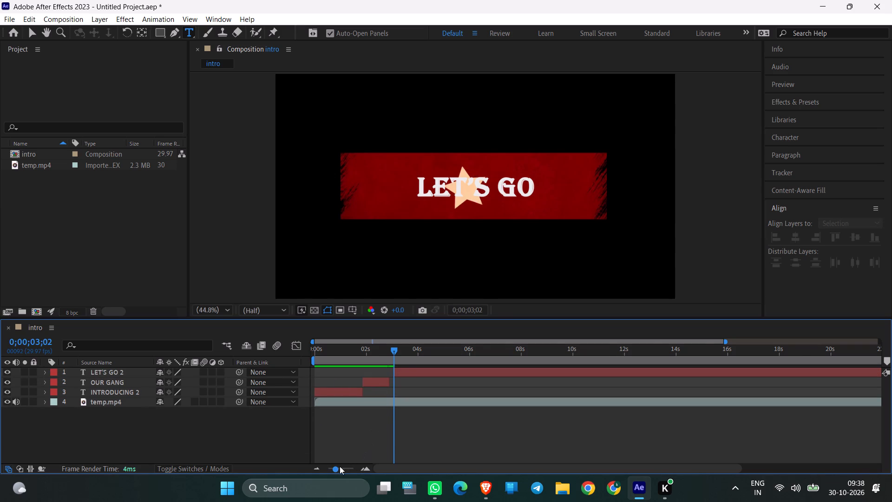
Move the remaining LET'S GO layer earlier to start at 0;00;02;27, exactly where OUR GANG ends.
{"action": "left_click_drag", "start_coordinate": [334, 469], "coordinate": [341, 469]}
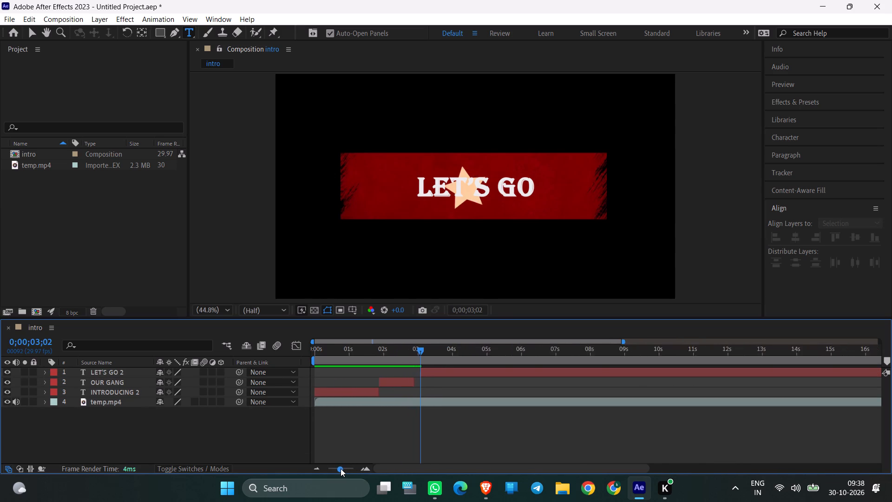
{"action": "left_click_drag", "start_coordinate": [341, 469], "coordinate": [344, 469]}
{"action": "left_click_drag", "start_coordinate": [470, 373], "coordinate": [468, 374]}
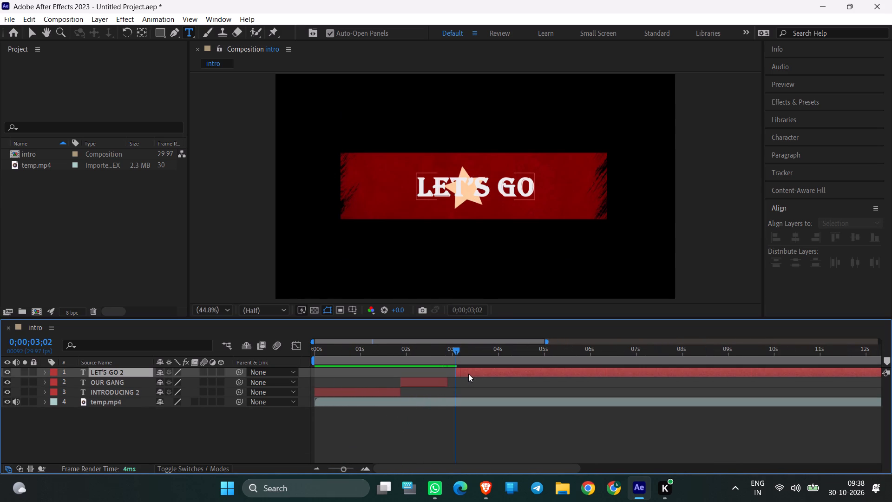
{"action": "left_click_drag", "start_coordinate": [468, 374], "coordinate": [463, 375]}
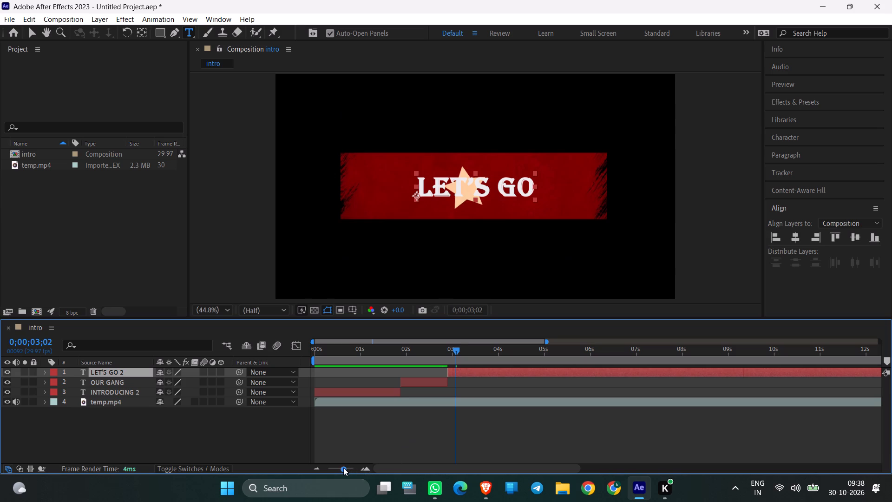
Examine the frames where OUR GANG changes to LET'S GO, and play the intro from 0;00;02;17 through the transition.
{"action": "left_click_drag", "start_coordinate": [343, 468], "coordinate": [349, 466]}
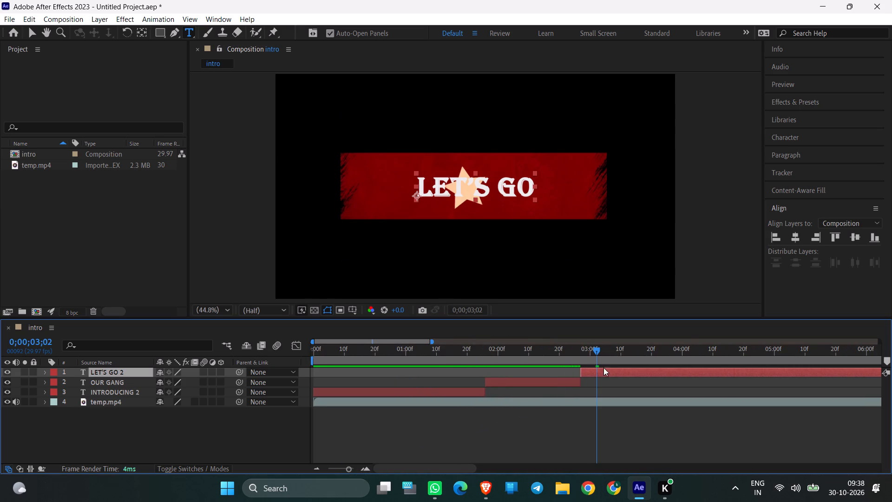
{"action": "left_click_drag", "start_coordinate": [595, 350], "coordinate": [568, 355]}
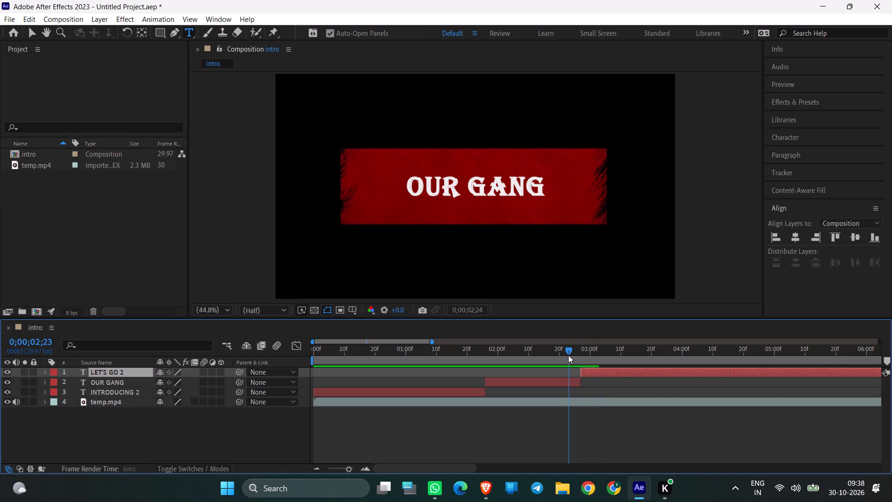
{"action": "left_click_drag", "start_coordinate": [568, 355], "coordinate": [580, 350]}
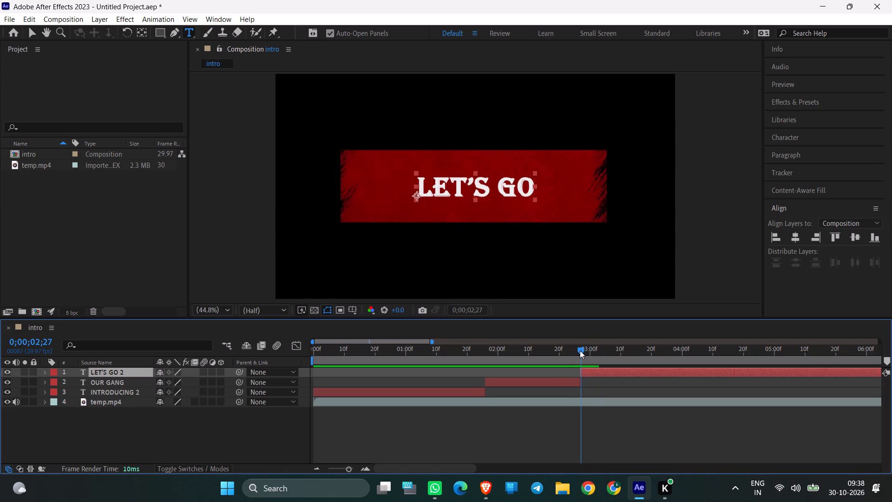
{"action": "left_click_drag", "start_coordinate": [580, 350], "coordinate": [579, 353]}
{"action": "left_click_drag", "start_coordinate": [581, 350], "coordinate": [579, 349]}
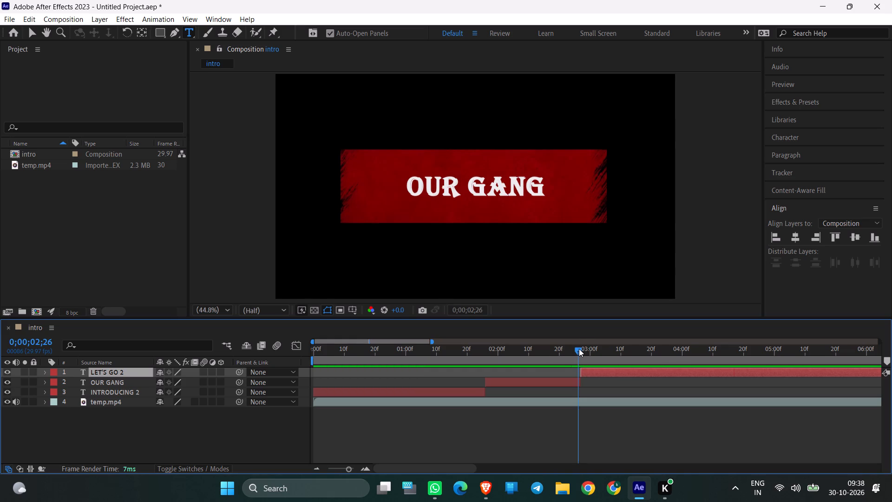
{"action": "left_click_drag", "start_coordinate": [579, 349], "coordinate": [550, 351]}
{"action": "key", "text": "space"}
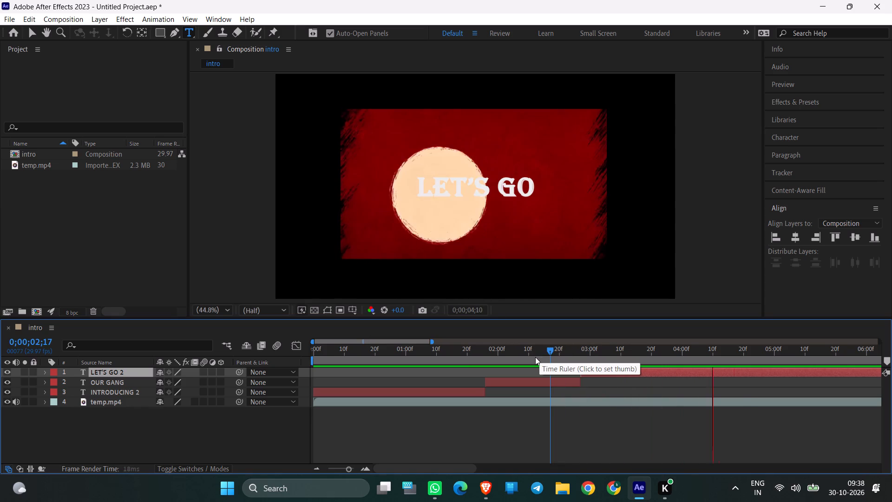
{"action": "key", "text": "space"}
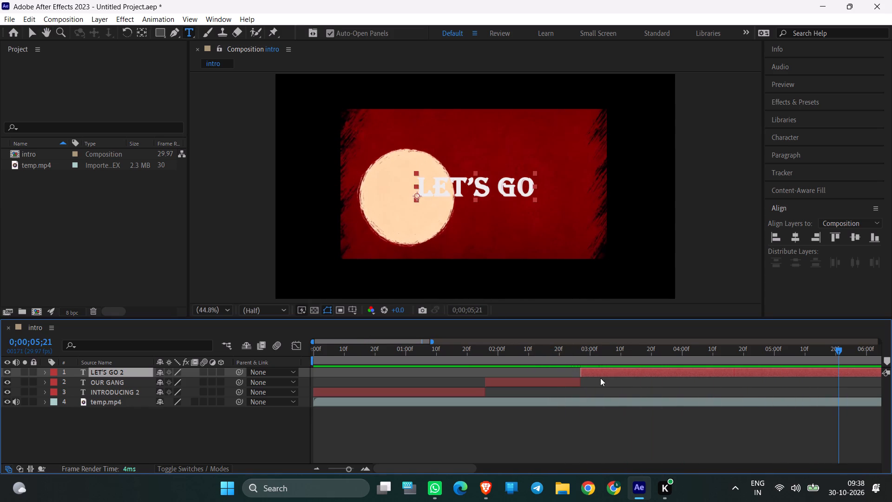
Split the LET'S GO layer at 0;00;04;05, just before the red background with the circle returns, and delete the piece after it.
{"action": "left_click_drag", "start_coordinate": [840, 350], "coordinate": [623, 362]}
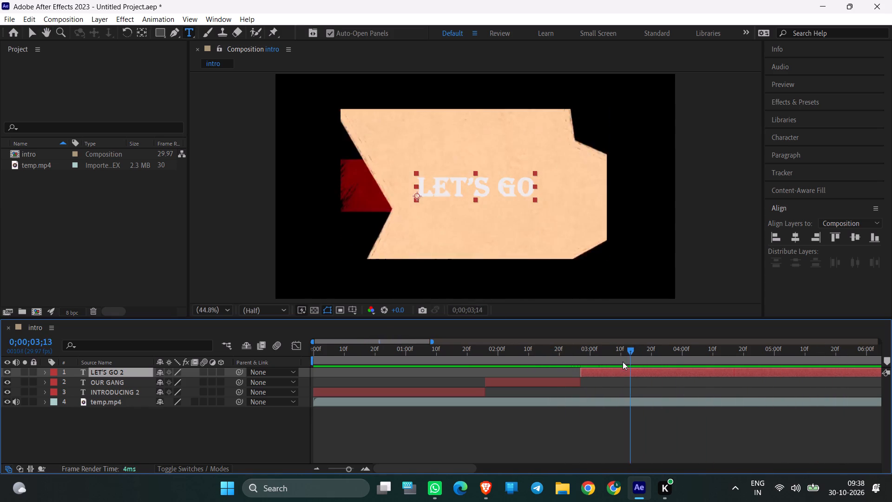
{"action": "left_click_drag", "start_coordinate": [623, 362], "coordinate": [605, 361]}
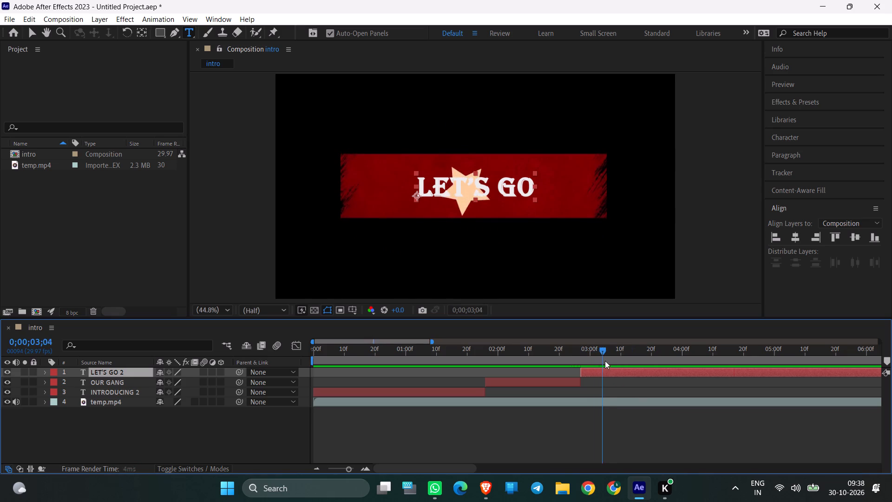
{"action": "left_click_drag", "start_coordinate": [605, 361], "coordinate": [633, 359]}
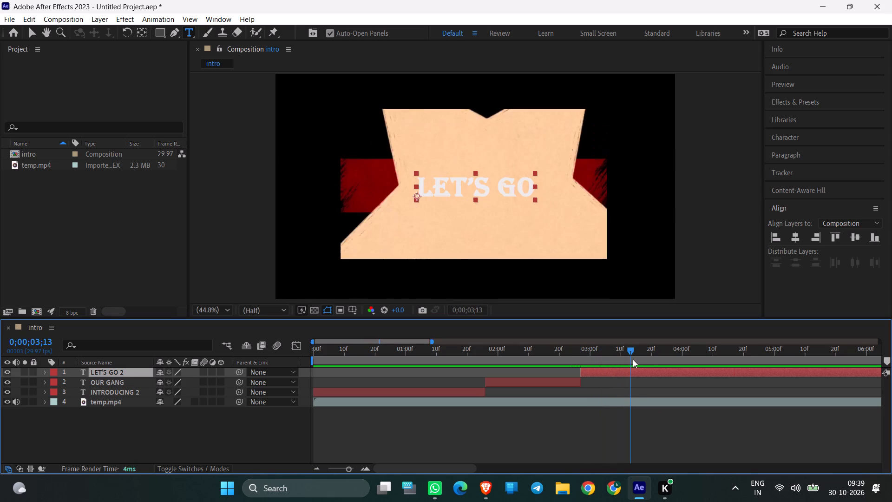
{"action": "left_click_drag", "start_coordinate": [633, 359], "coordinate": [652, 360]}
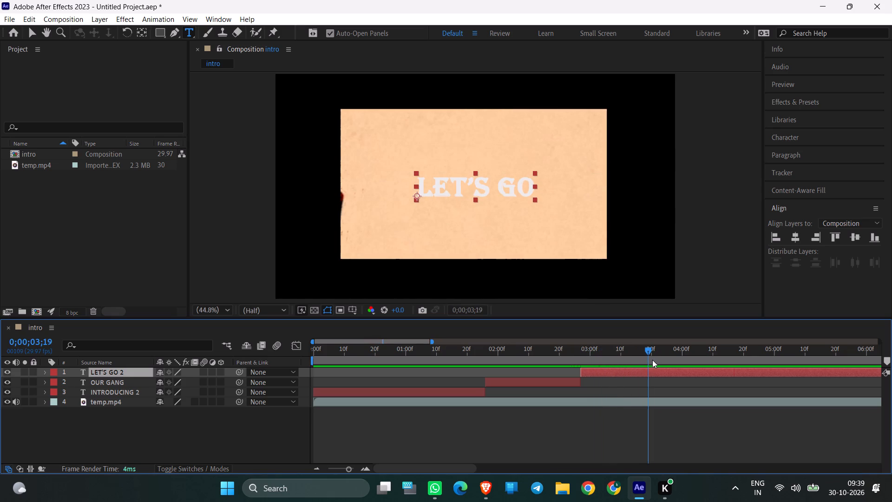
{"action": "left_click_drag", "start_coordinate": [652, 360], "coordinate": [674, 363]}
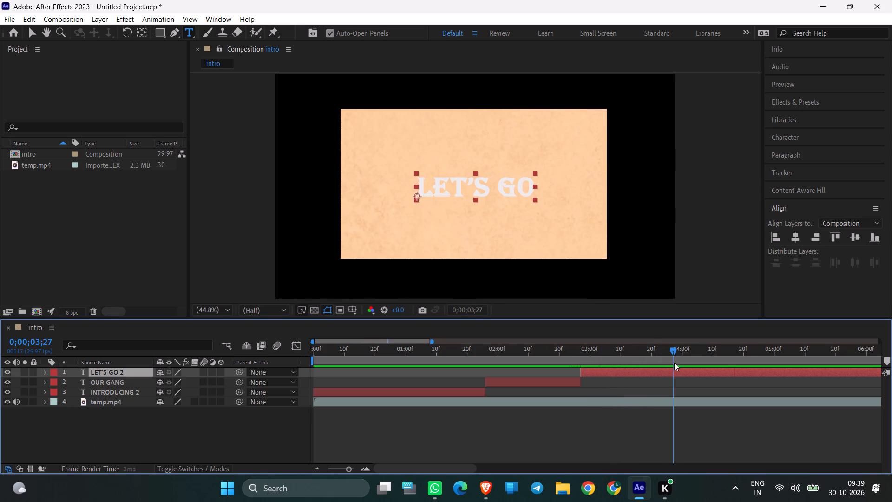
{"action": "left_click_drag", "start_coordinate": [674, 363], "coordinate": [695, 364]}
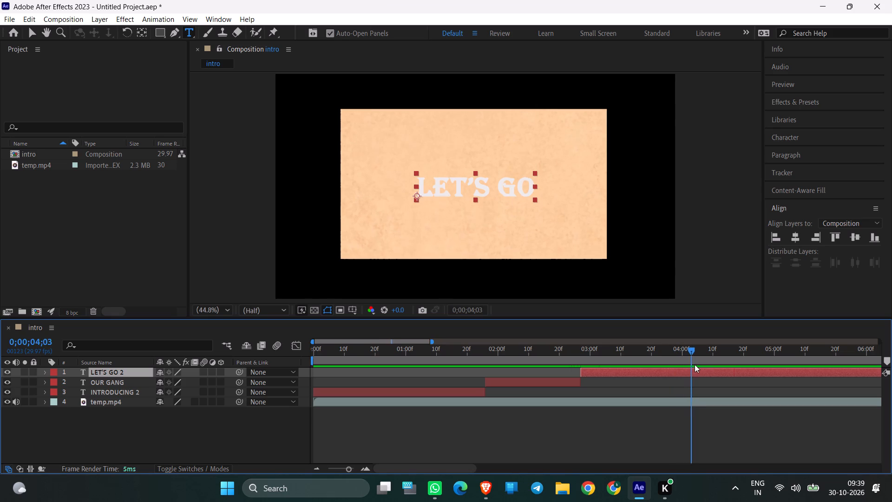
{"action": "left_click_drag", "start_coordinate": [695, 364], "coordinate": [704, 366]}
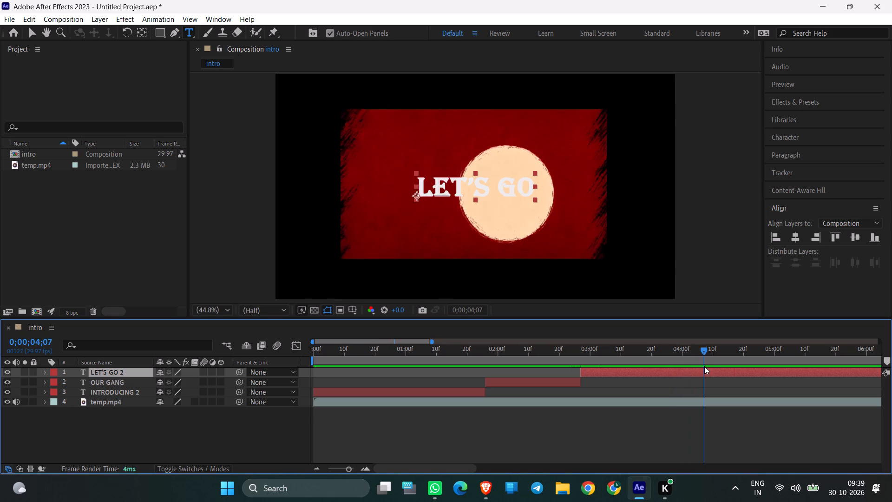
{"action": "left_click_drag", "start_coordinate": [704, 366], "coordinate": [698, 370]}
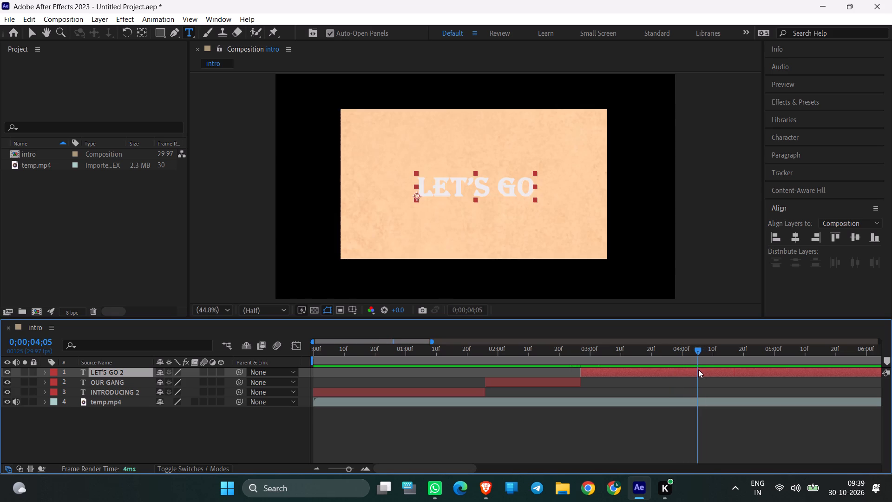
{"action": "left_click_drag", "start_coordinate": [698, 370], "coordinate": [702, 368]}
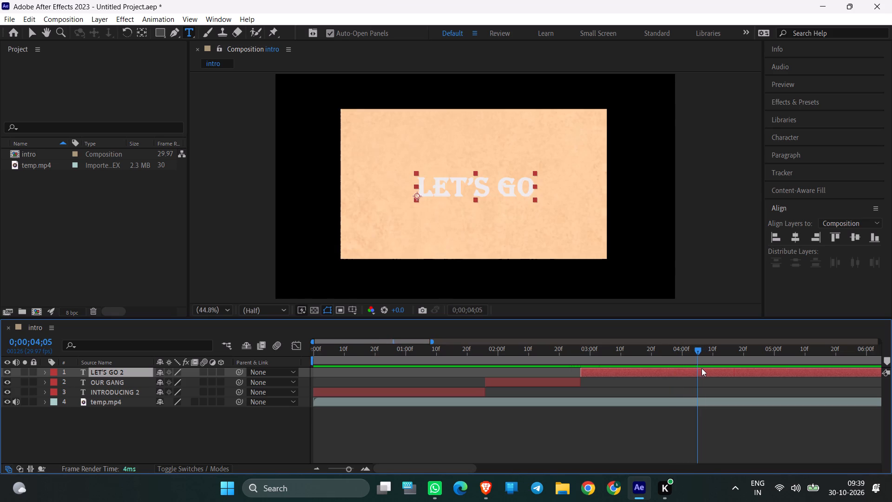
{"action": "left_click_drag", "start_coordinate": [702, 368], "coordinate": [701, 369]}
{"action": "left_click", "coordinate": [691, 371]}
{"action": "key", "text": "ctrl+shift+d"}
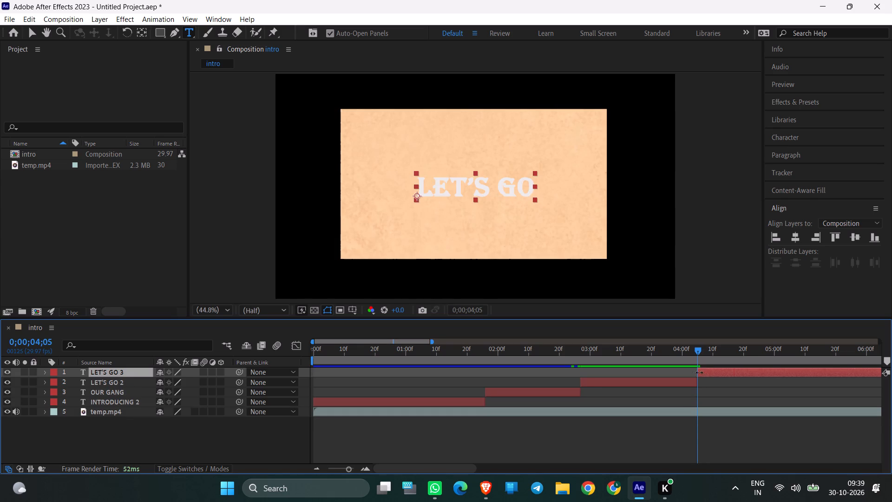
{"action": "left_click", "coordinate": [723, 372]}
{"action": "key", "text": "Delete"}
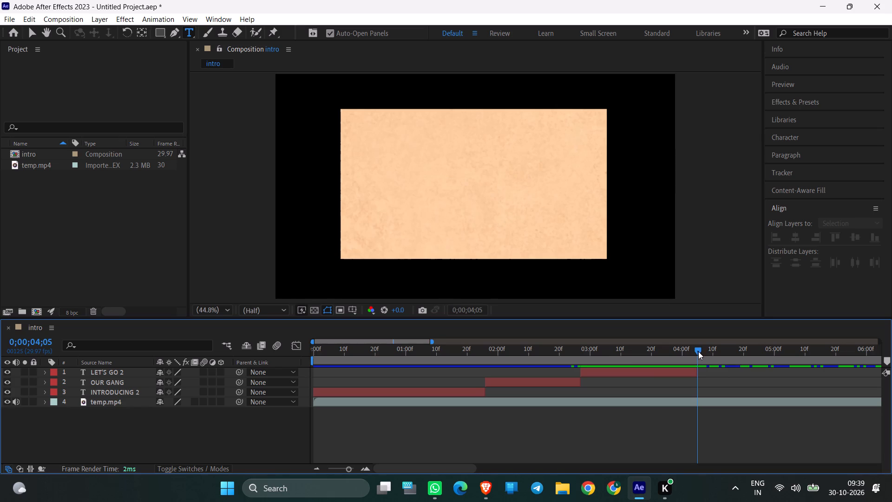
Play the intro from 0;00;00;00 to check the timing of all three texts, stopping at 0;00;07;12.
{"action": "left_click_drag", "start_coordinate": [698, 351], "coordinate": [245, 350]}
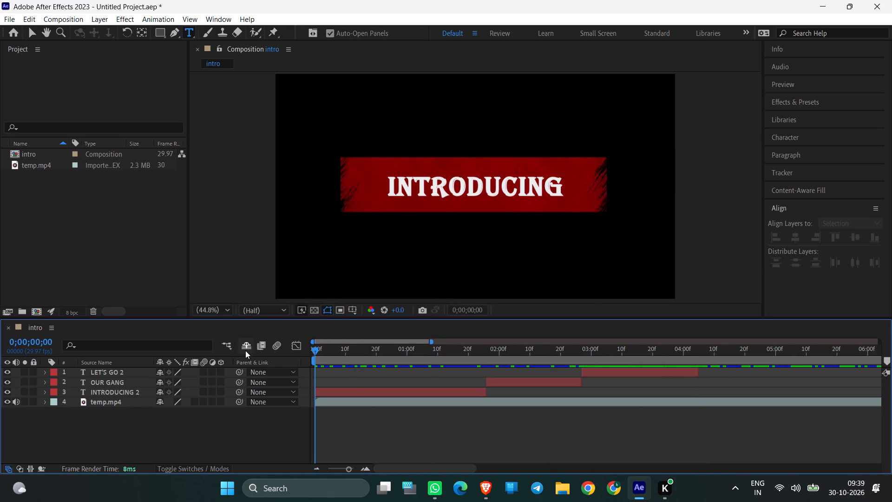
{"action": "key", "text": "space"}
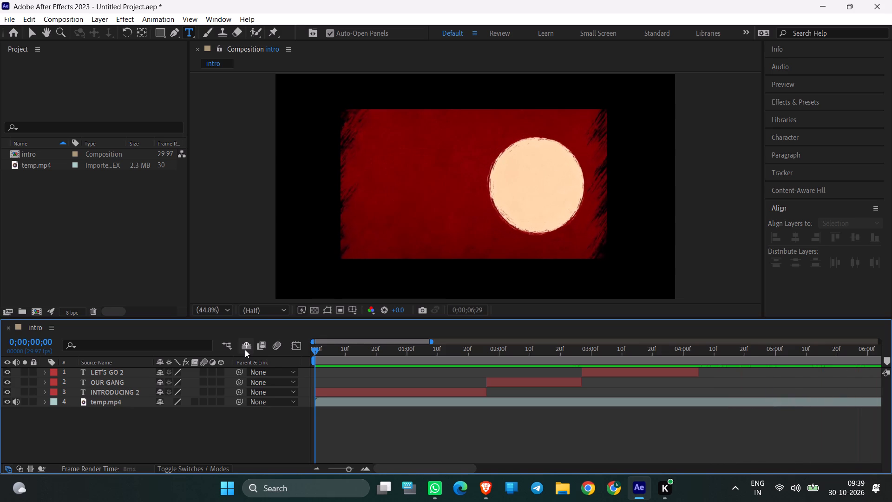
{"action": "key", "text": "space"}
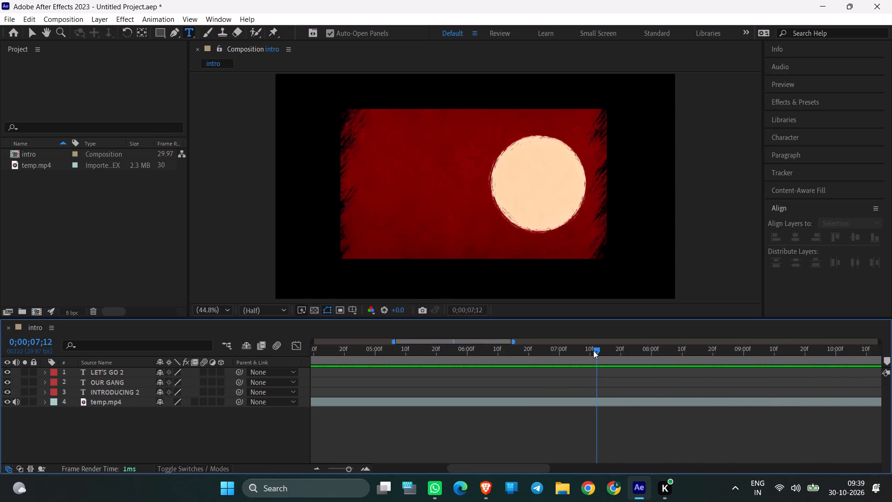
Go to the start of the LET'S GO layer at 0;00;02;27 and examine its Text and Transform properties.
{"action": "left_click_drag", "start_coordinate": [349, 469], "coordinate": [320, 468]}
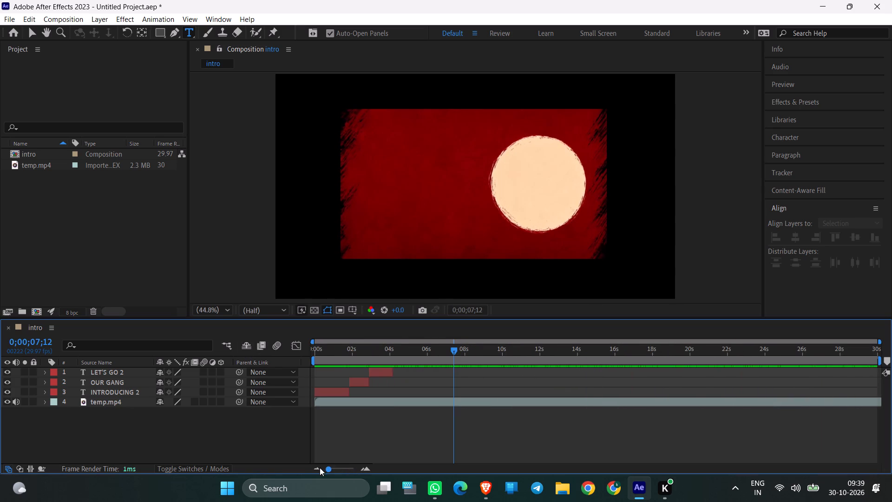
{"action": "left_click_drag", "start_coordinate": [320, 468], "coordinate": [315, 468]}
{"action": "left_click_drag", "start_coordinate": [454, 350], "coordinate": [404, 356]}
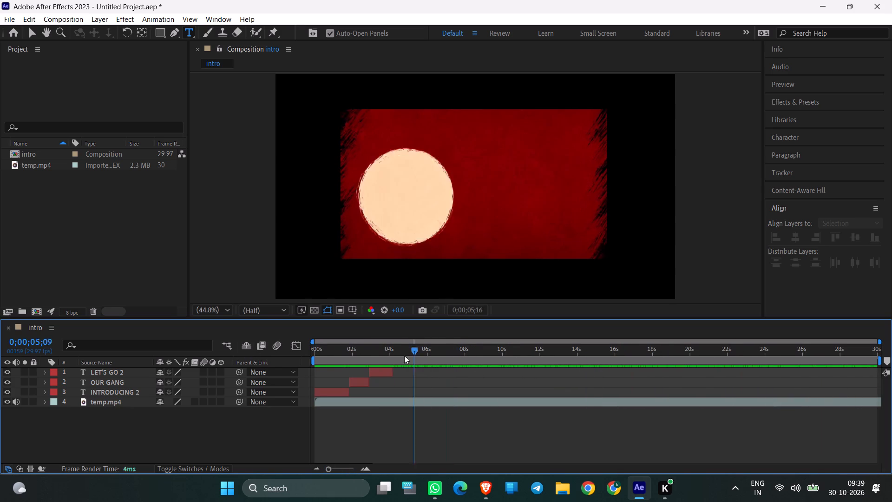
{"action": "left_click_drag", "start_coordinate": [404, 356], "coordinate": [368, 360]}
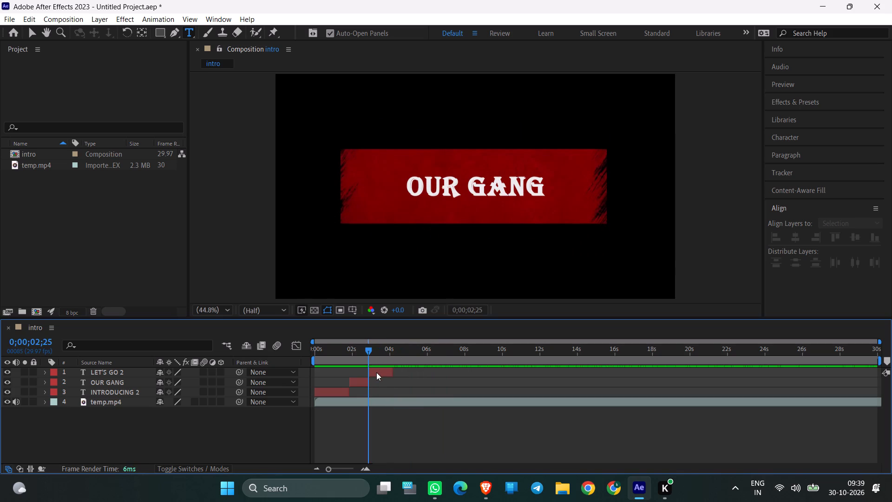
{"action": "left_click", "coordinate": [376, 372]}
{"action": "left_click", "coordinate": [367, 349]}
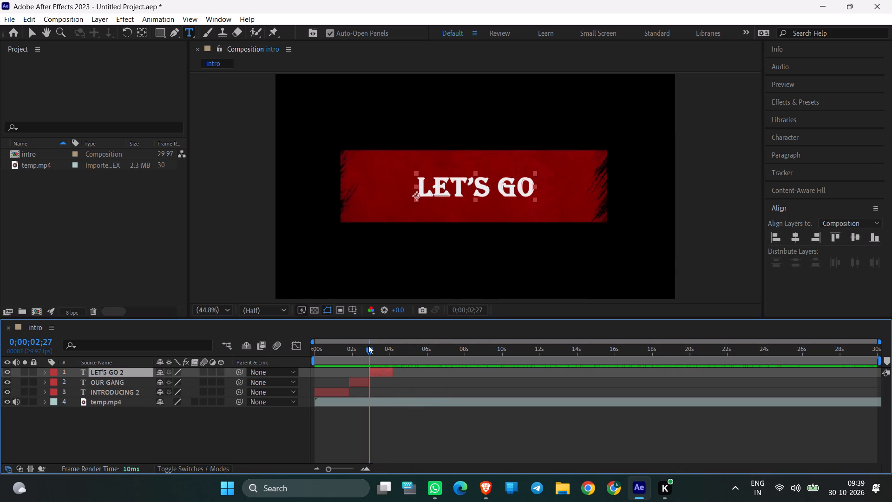
{"action": "left_click", "coordinate": [44, 372]}
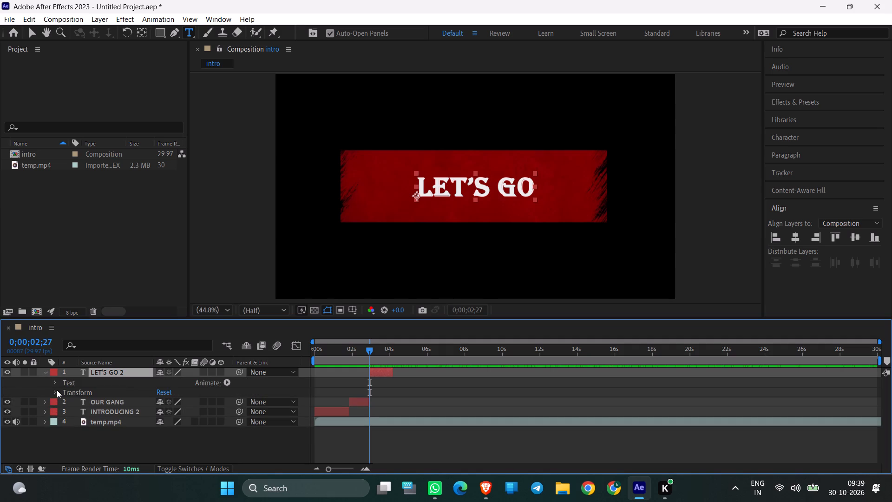
{"action": "left_click", "coordinate": [54, 381]}
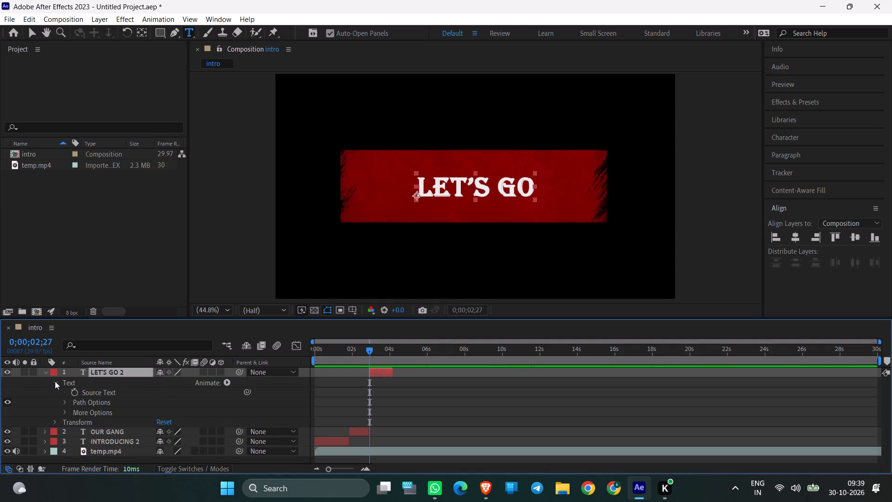
{"action": "left_click", "coordinate": [55, 382]}
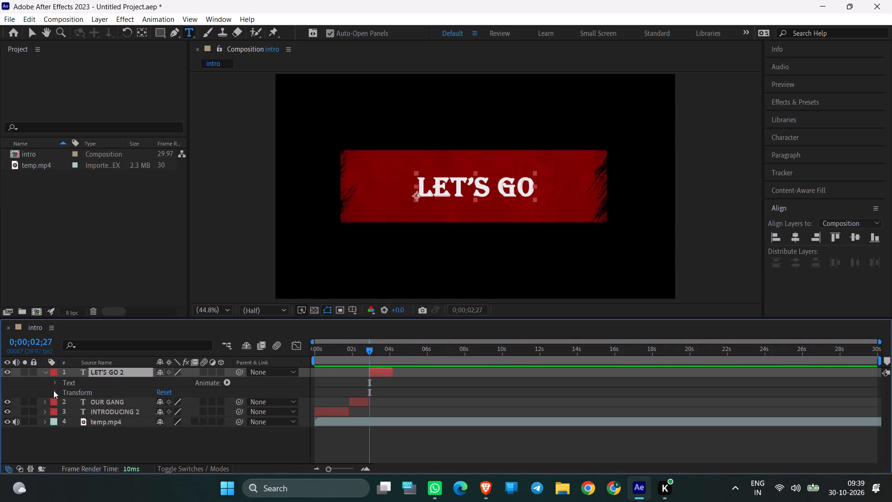
{"action": "left_click", "coordinate": [53, 390]}
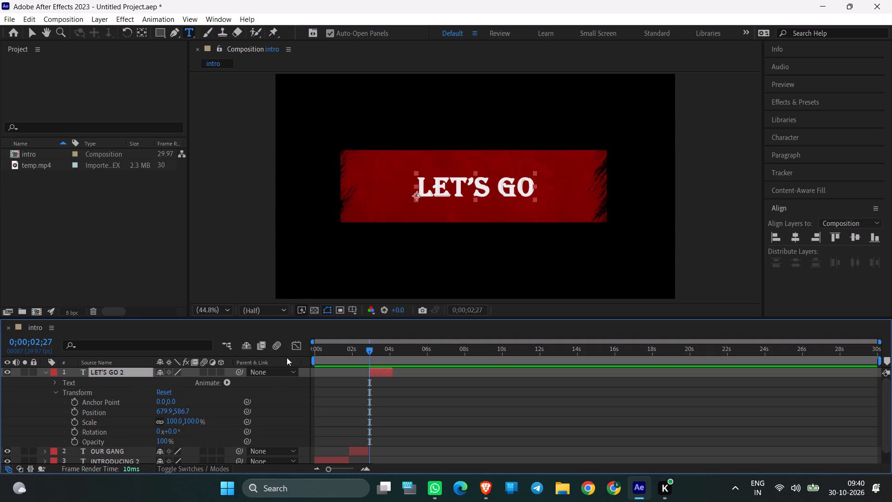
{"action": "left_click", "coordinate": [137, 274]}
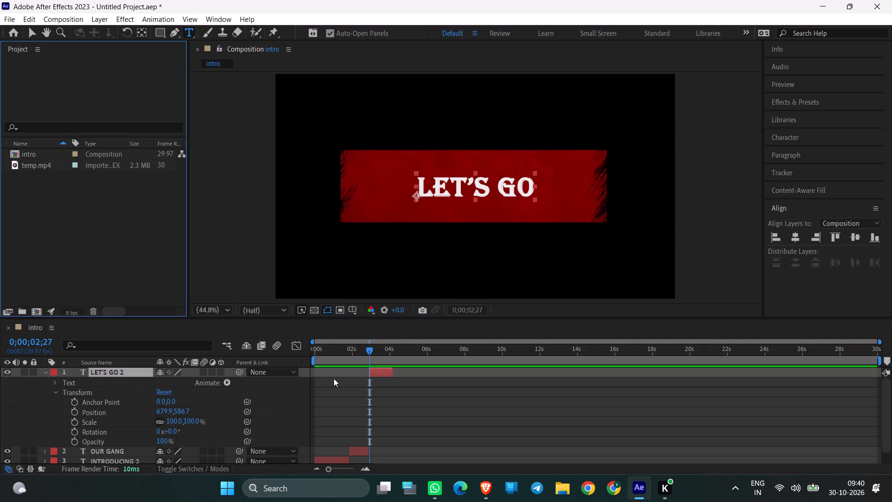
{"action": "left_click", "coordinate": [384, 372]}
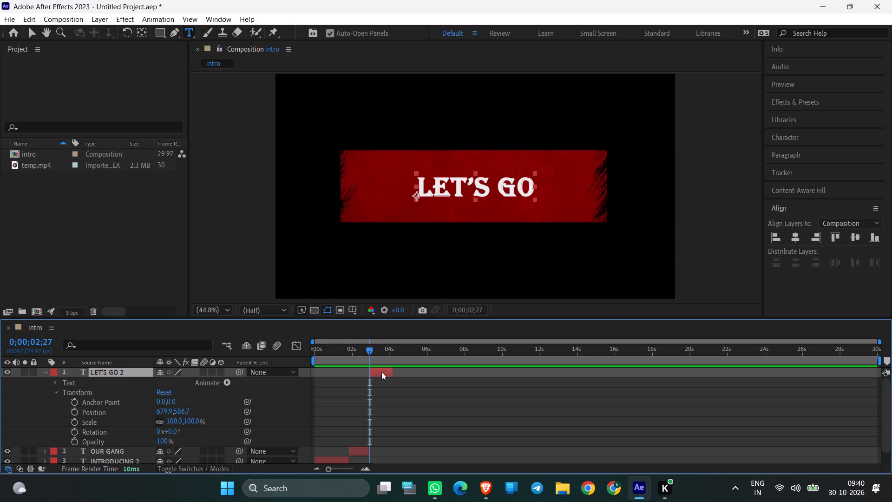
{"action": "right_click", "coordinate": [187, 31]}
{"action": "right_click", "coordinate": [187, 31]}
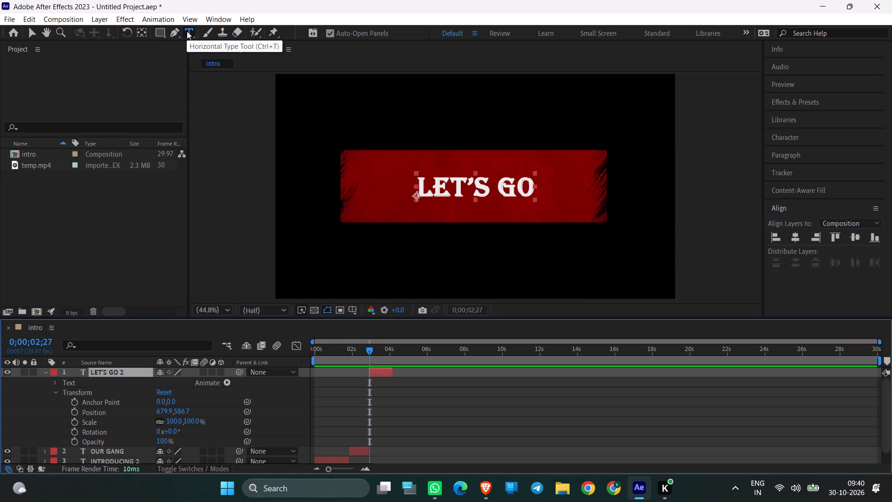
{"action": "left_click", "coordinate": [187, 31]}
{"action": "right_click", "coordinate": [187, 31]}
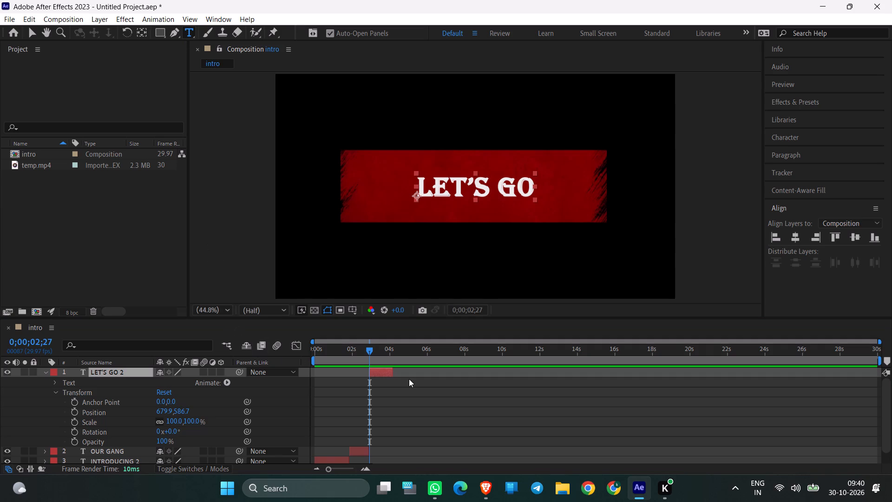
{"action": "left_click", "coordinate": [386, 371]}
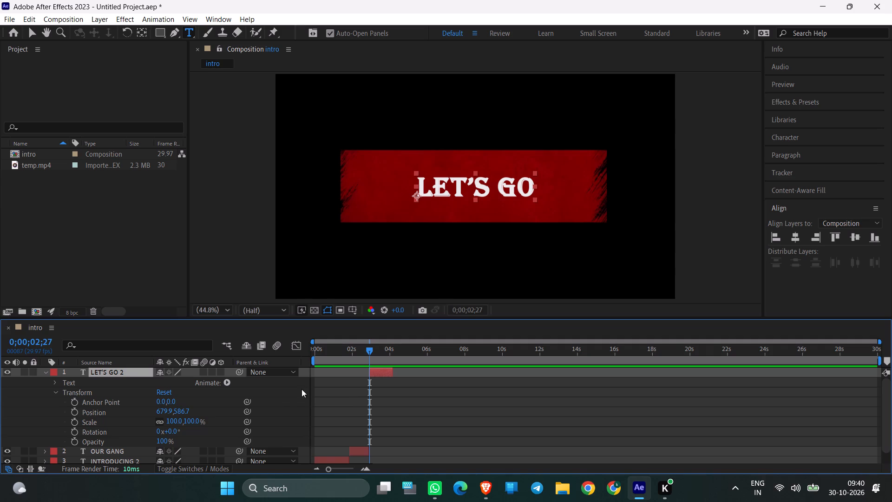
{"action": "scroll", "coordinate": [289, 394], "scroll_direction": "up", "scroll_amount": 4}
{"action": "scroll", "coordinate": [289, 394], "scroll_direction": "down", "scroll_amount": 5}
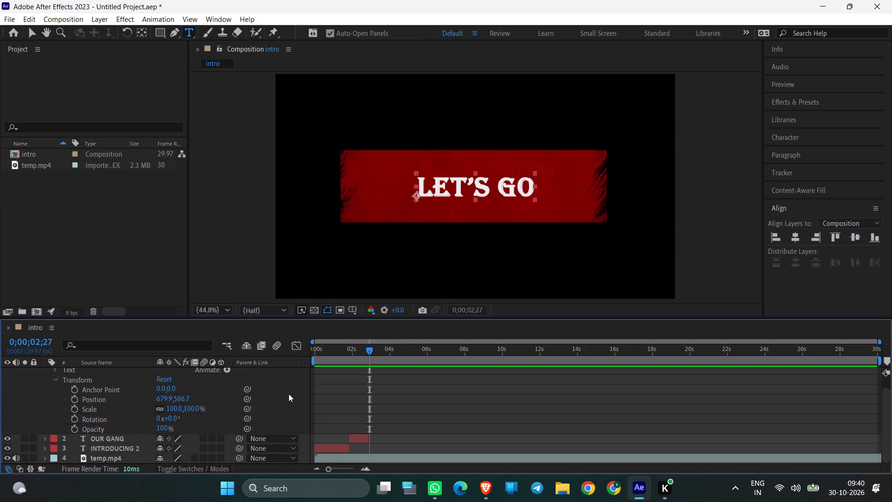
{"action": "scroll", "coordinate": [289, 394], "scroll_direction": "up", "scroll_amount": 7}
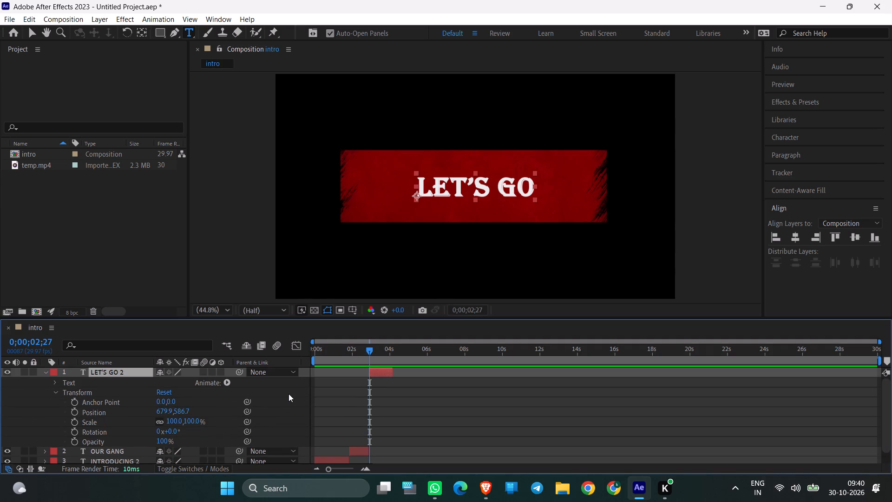
Split the LET'S GO layer at 0;00;02;29, where the star begins to appear, and delete the short piece before it.
{"action": "left_click", "coordinate": [367, 350]}
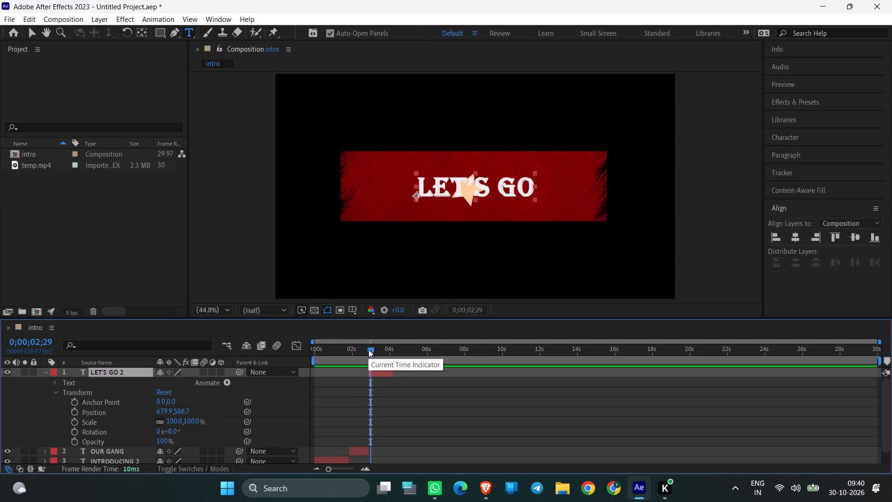
{"action": "key", "text": "ctrl+shift+d"}
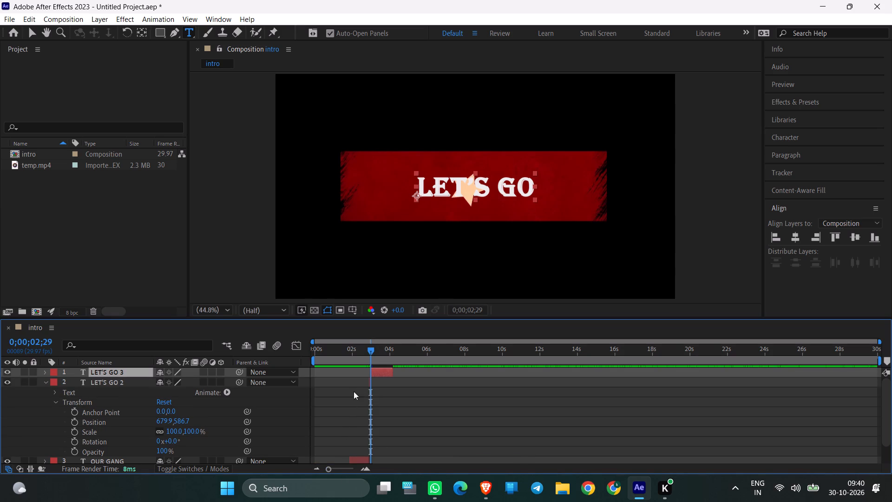
{"action": "left_click", "coordinate": [359, 381]}
{"action": "key", "text": "Delete"}
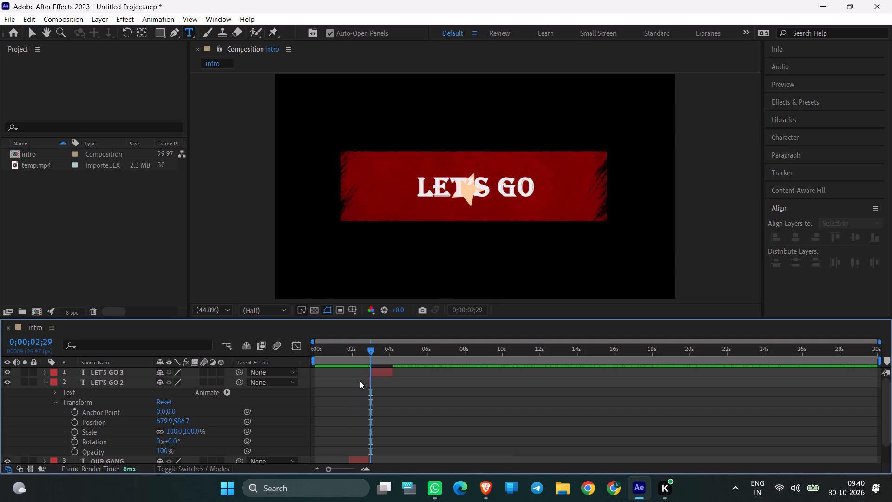
{"action": "left_click", "coordinate": [360, 381]}
{"action": "left_click", "coordinate": [350, 381]}
{"action": "left_click", "coordinate": [131, 381]}
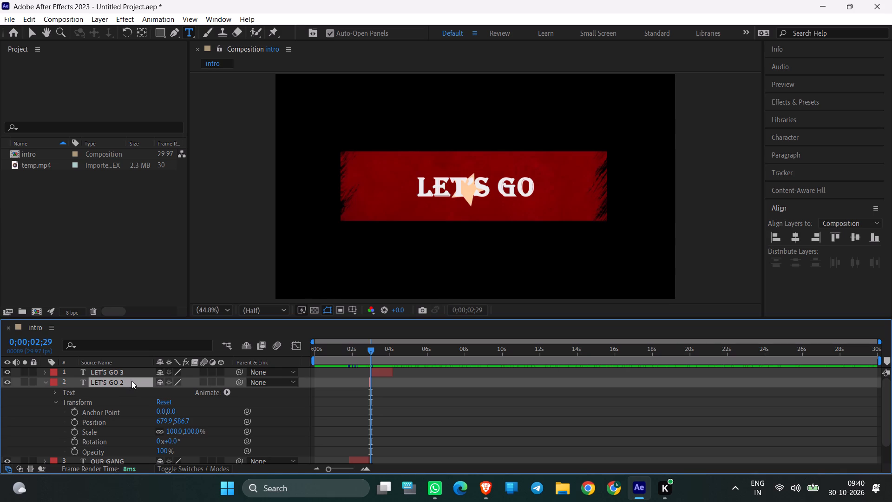
{"action": "key", "text": "Delete"}
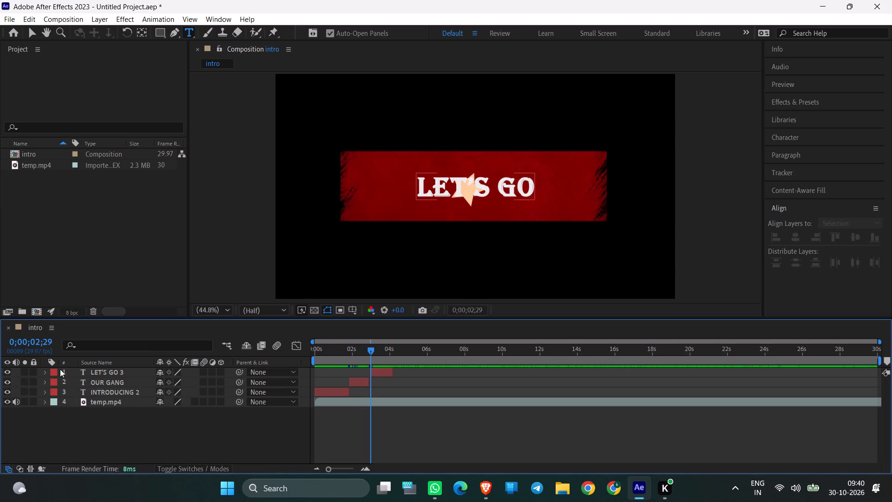
Add a Scale keyframe at 0;00;02;29 on the remaining LET'S GO layer, keeping the scale at 100%.
{"action": "left_click", "coordinate": [45, 371]}
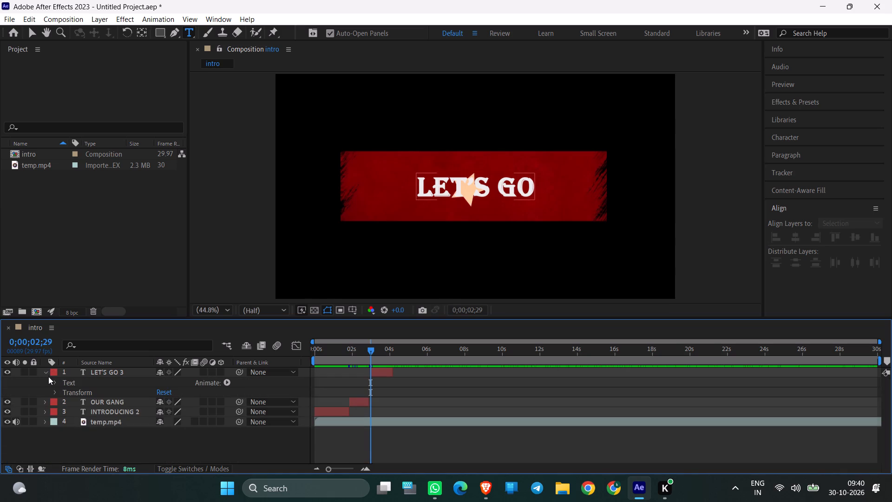
{"action": "left_click", "coordinate": [55, 392]}
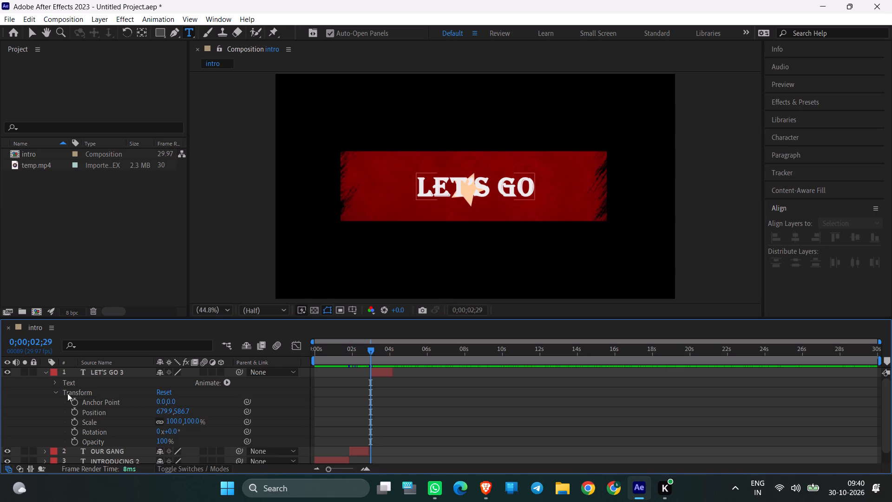
{"action": "left_click", "coordinate": [74, 423]}
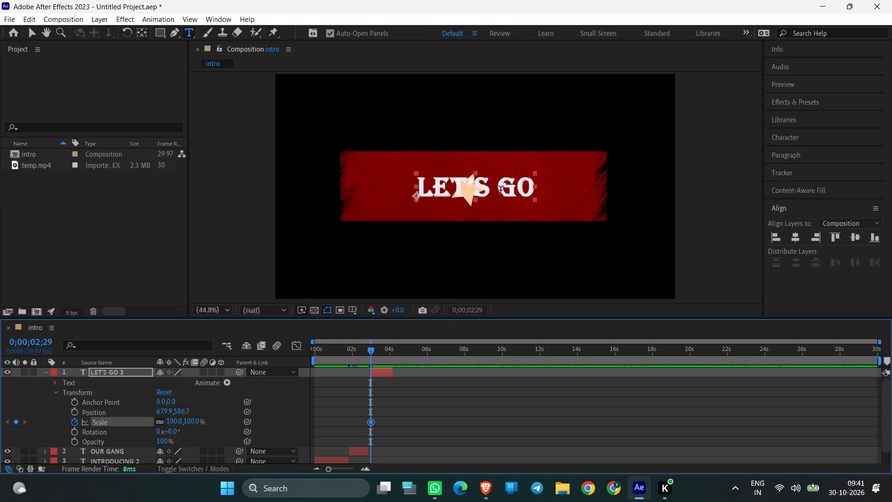
Reduce the font size of the LET'S GO text to 21 px.
{"action": "left_click", "coordinate": [807, 136]}
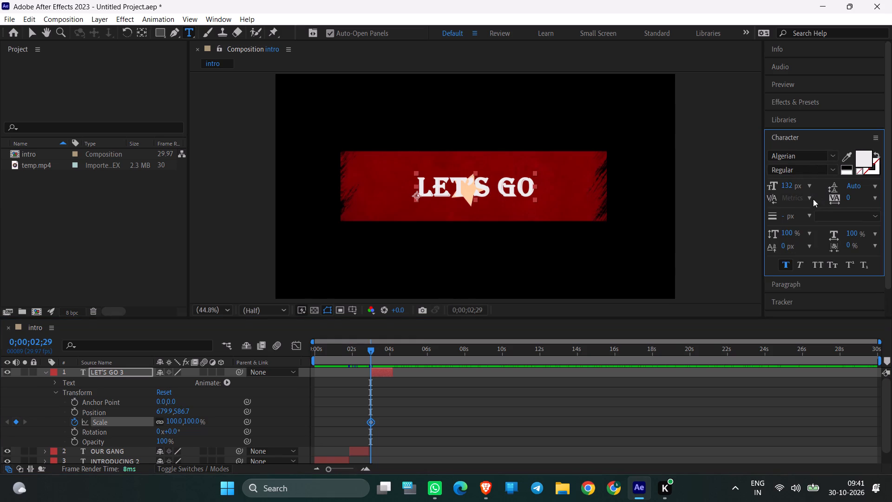
{"action": "left_click_drag", "start_coordinate": [792, 186], "coordinate": [787, 186]}
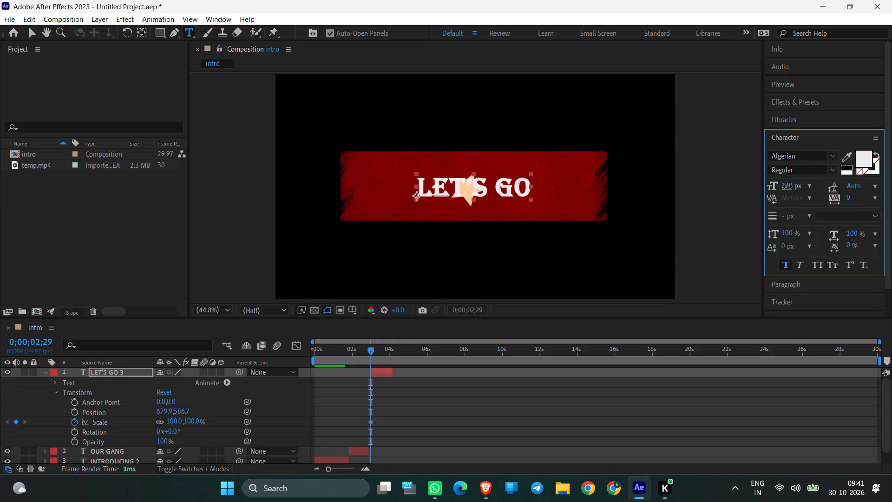
{"action": "left_click_drag", "start_coordinate": [787, 186], "coordinate": [751, 203]}
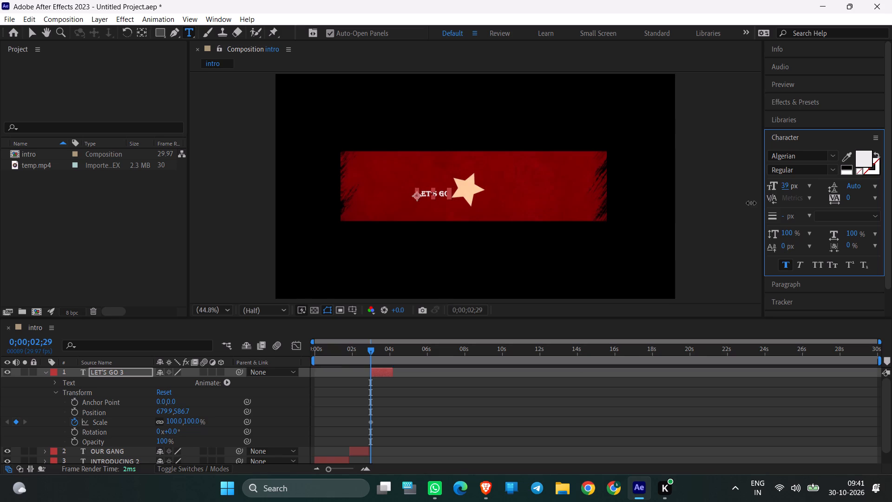
{"action": "left_click_drag", "start_coordinate": [751, 203], "coordinate": [746, 206]}
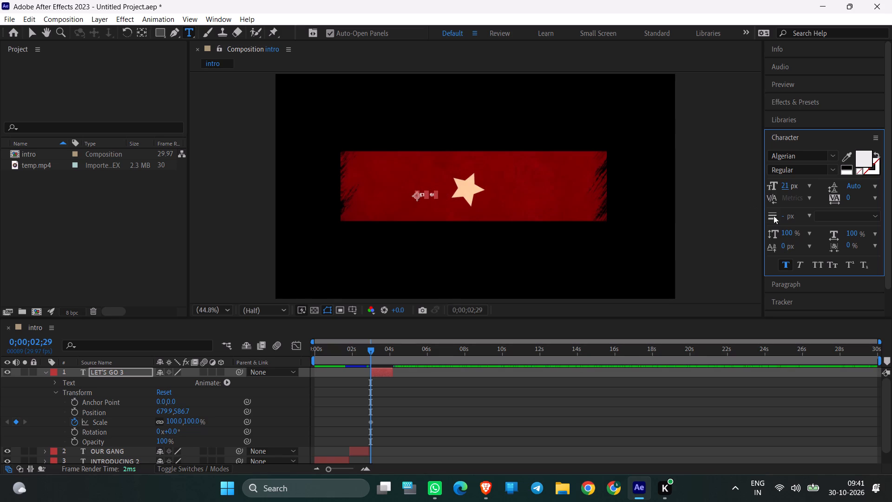
Align the shrunken LET'S GO text to the horizontal and vertical centre of the composition.
{"action": "scroll", "coordinate": [797, 289], "scroll_direction": "down", "scroll_amount": 3}
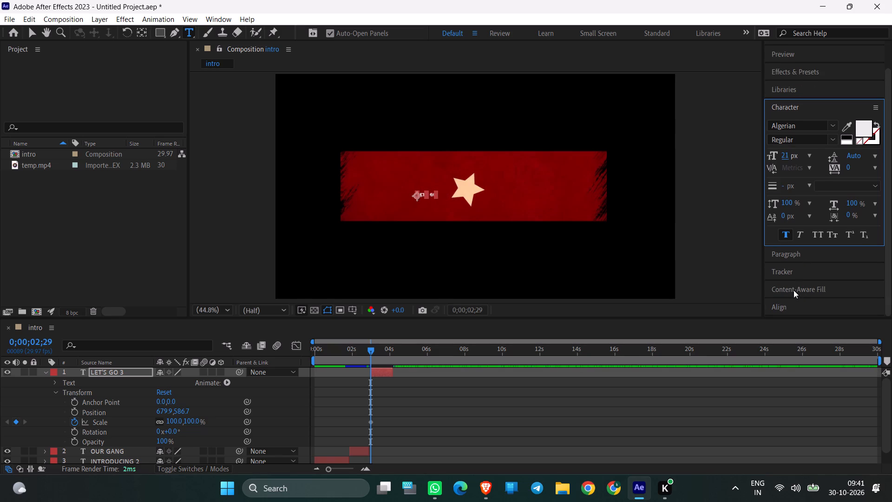
{"action": "left_click", "coordinate": [787, 306]}
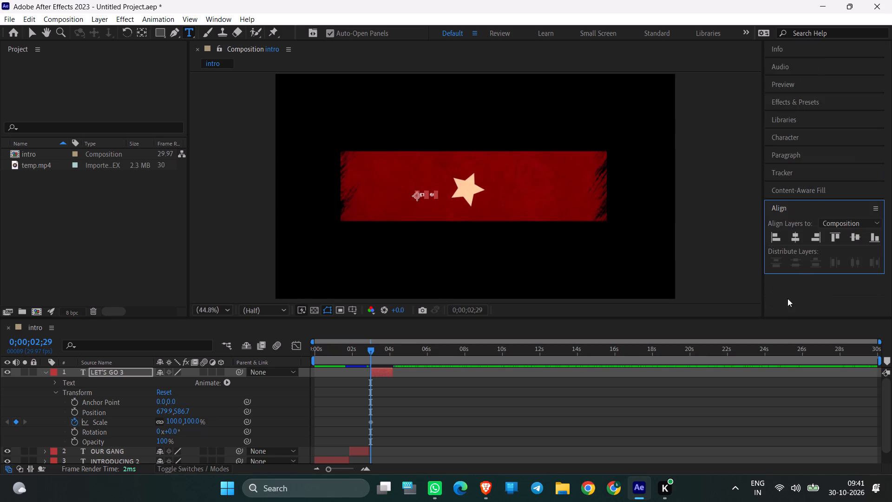
{"action": "left_click", "coordinate": [799, 235]}
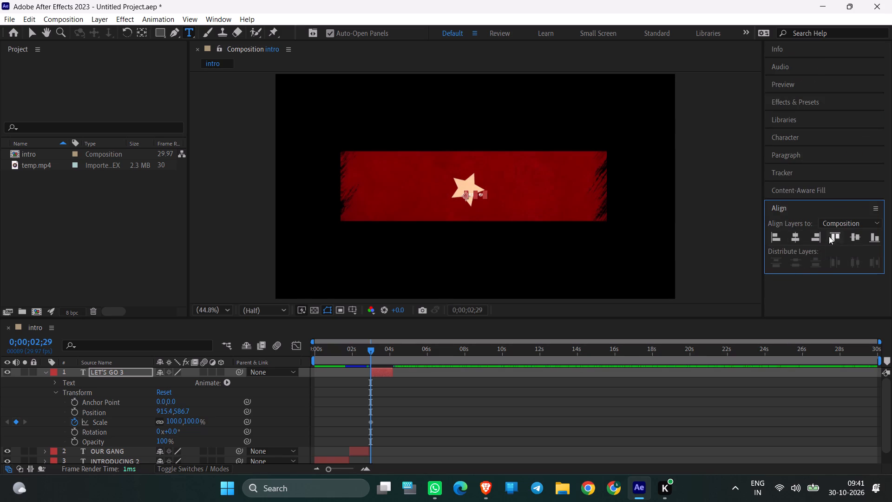
{"action": "left_click", "coordinate": [856, 238]}
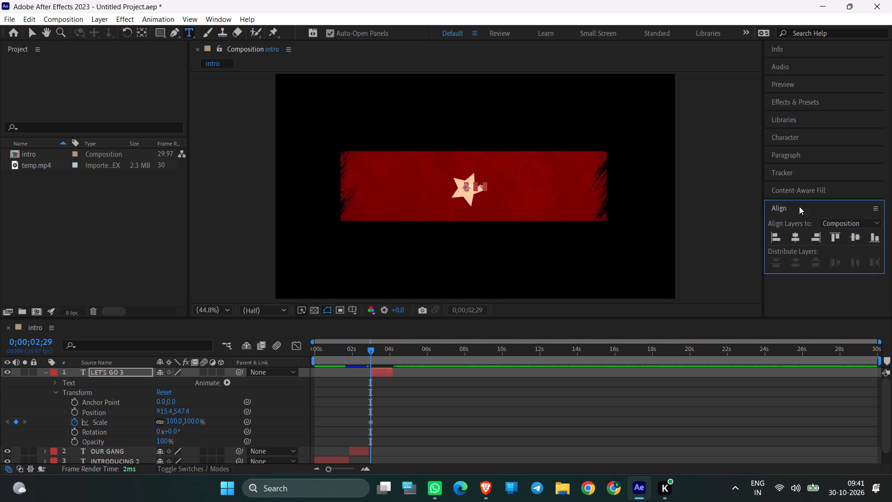
Add a Position keyframe for LET'S GO at 0;00;02;29 and shift the text over the star to X 881.4.
{"action": "left_click", "coordinate": [76, 411]}
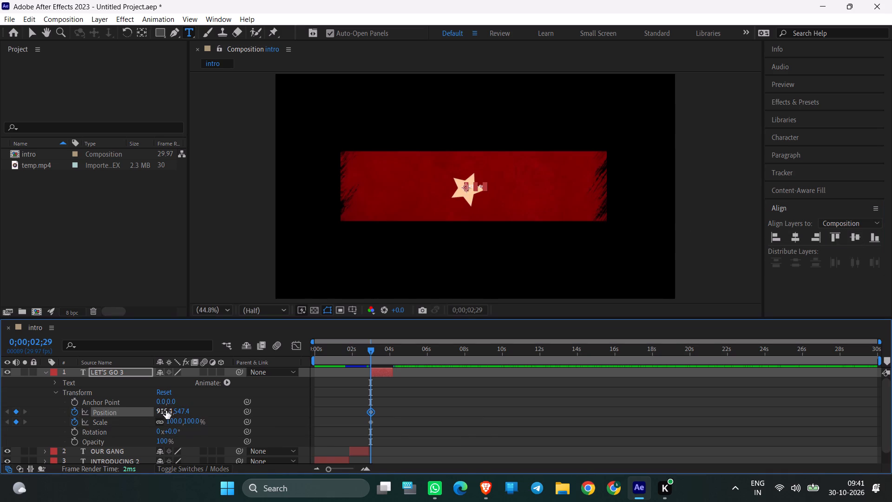
{"action": "left_click_drag", "start_coordinate": [166, 411], "coordinate": [148, 412]}
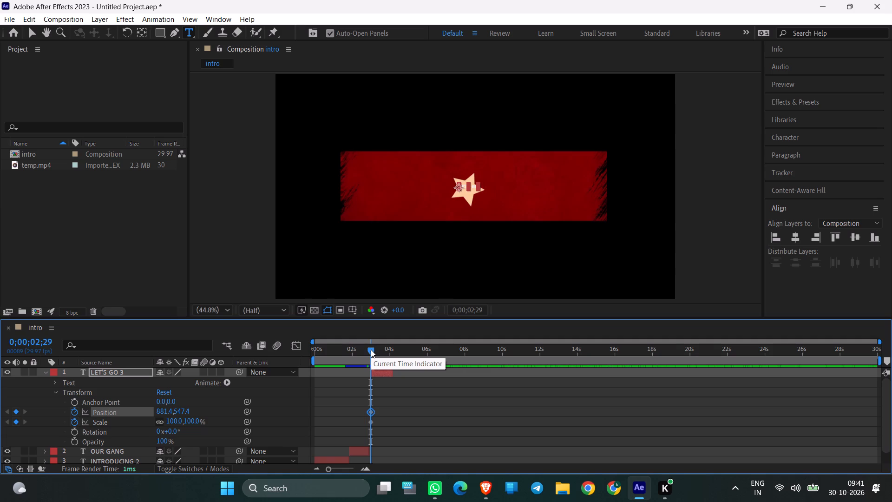
Add a second Scale keyframe for LET'S GO at 0;00;04;00 and enlarge the text to 588%.
{"action": "left_click_drag", "start_coordinate": [370, 350], "coordinate": [377, 350]}
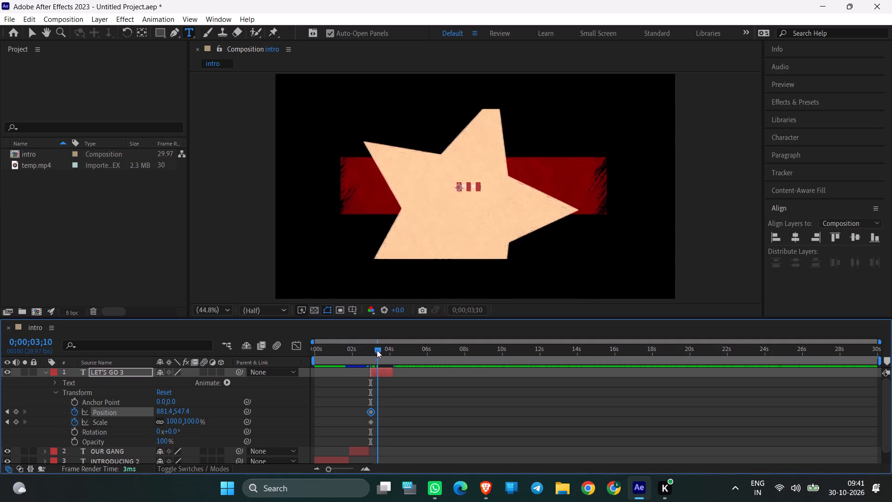
{"action": "left_click_drag", "start_coordinate": [377, 350], "coordinate": [377, 350]}
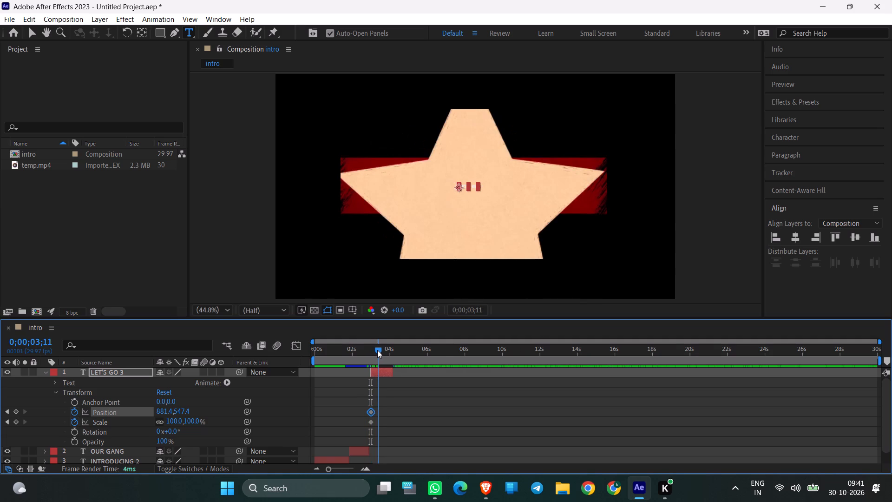
{"action": "left_click_drag", "start_coordinate": [377, 350], "coordinate": [387, 350]}
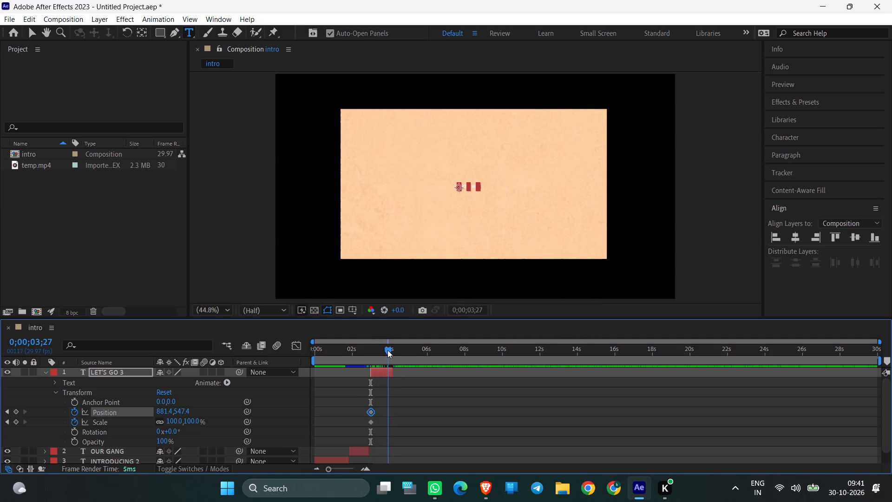
{"action": "left_click_drag", "start_coordinate": [387, 350], "coordinate": [389, 350]}
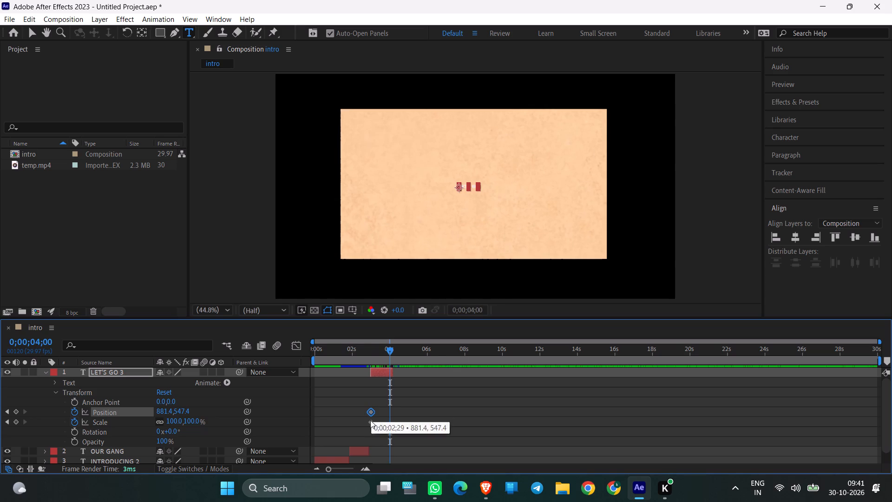
{"action": "left_click", "coordinate": [381, 413]}
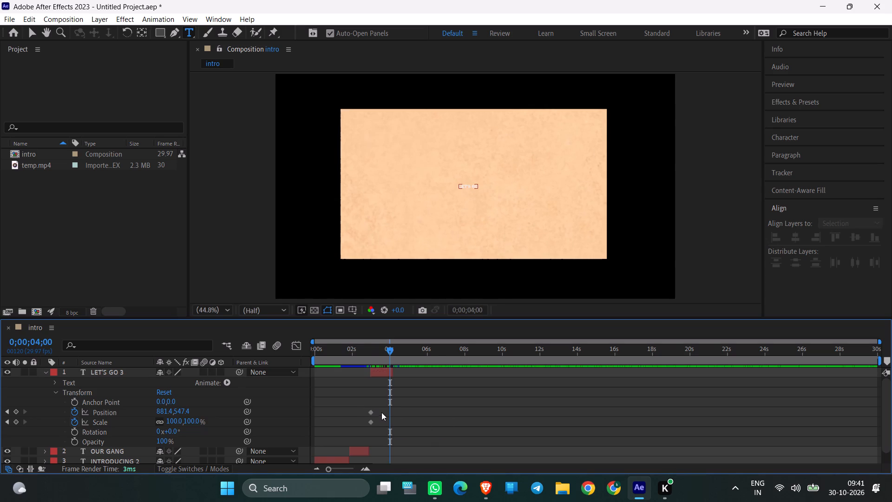
{"action": "left_click", "coordinate": [391, 410]}
{"action": "left_click_drag", "start_coordinate": [172, 422], "coordinate": [268, 426]}
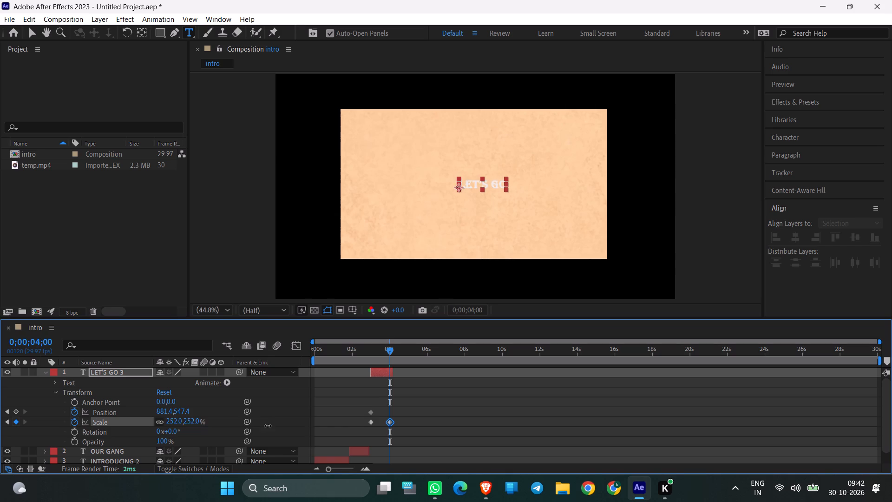
{"action": "left_click_drag", "start_coordinate": [268, 426], "coordinate": [435, 437]}
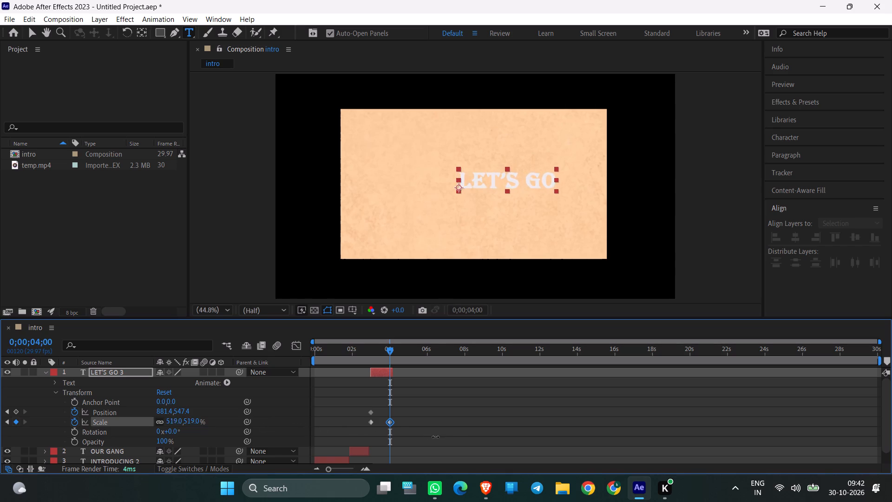
{"action": "left_click_drag", "start_coordinate": [435, 437], "coordinate": [474, 440]}
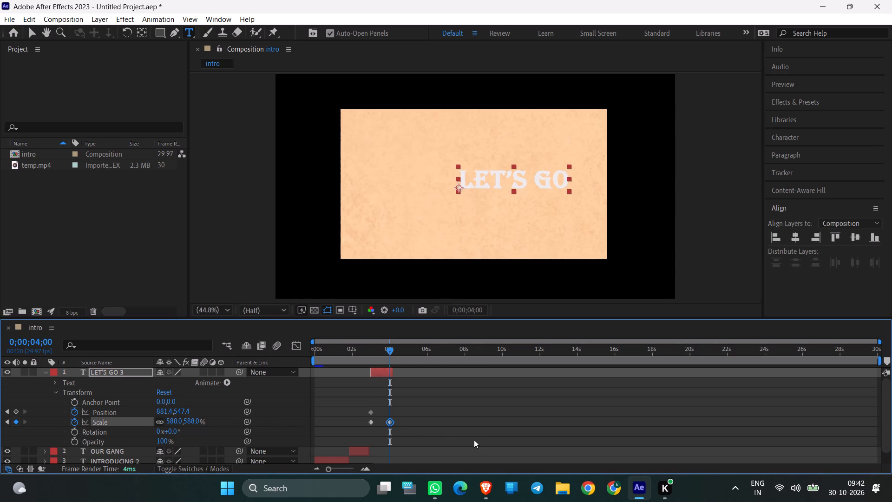
Centre the enlarged LET'S GO text horizontally and vertically in the composition at 0;00;04;00.
{"action": "left_click", "coordinate": [796, 238]}
{"action": "left_click", "coordinate": [853, 238]}
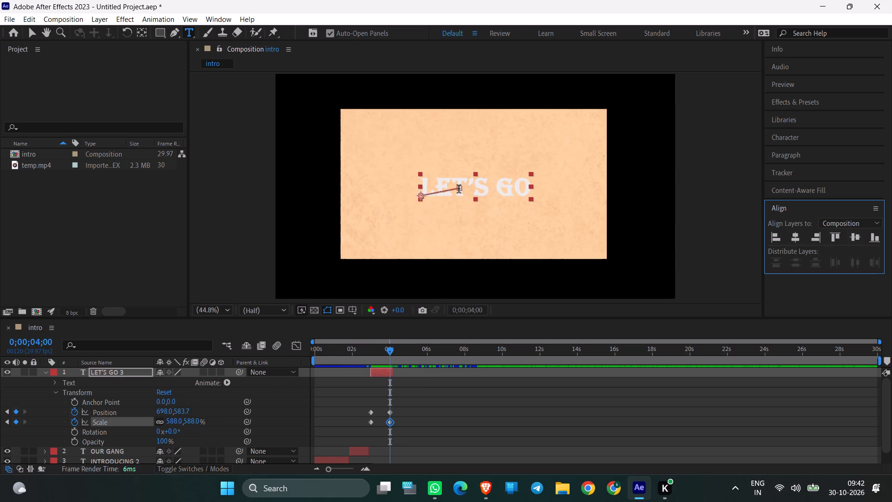
{"action": "left_click_drag", "start_coordinate": [459, 189], "coordinate": [471, 188]}
{"action": "left_click", "coordinate": [375, 212]}
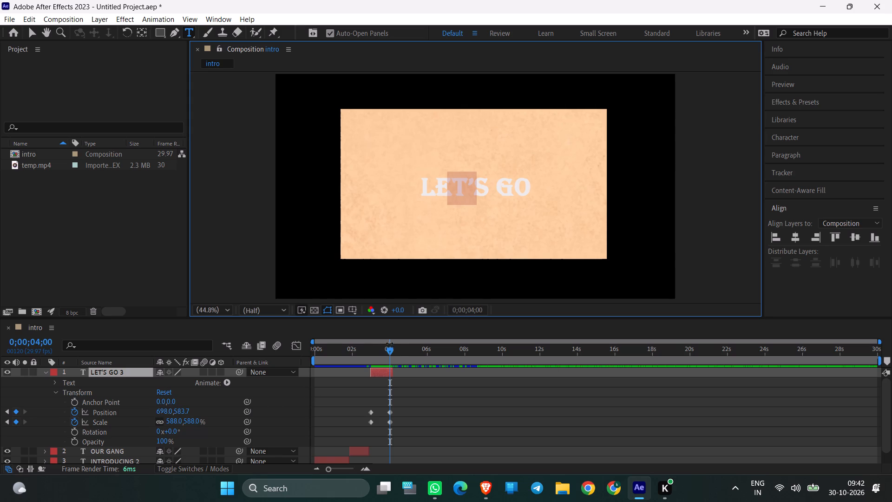
Play the intro twice from the start to check the LET'S GO animation against the star.
{"action": "left_click_drag", "start_coordinate": [390, 349], "coordinate": [356, 355]}
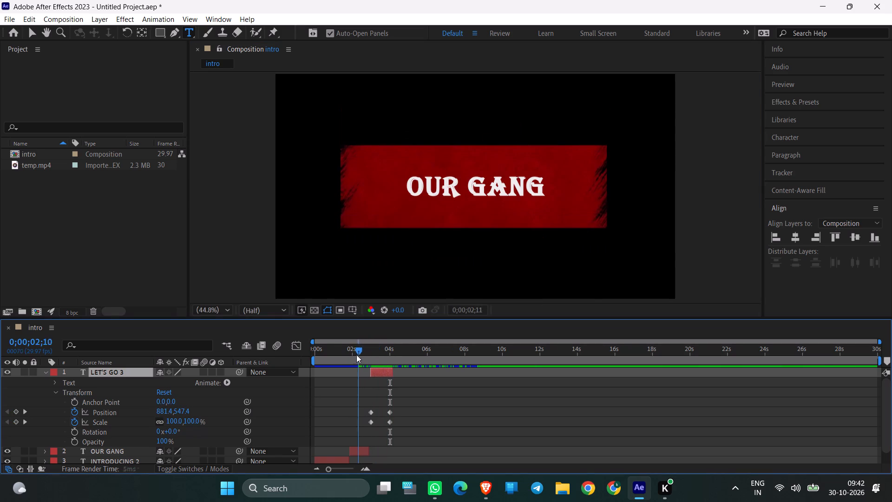
{"action": "left_click_drag", "start_coordinate": [356, 355], "coordinate": [195, 372]}
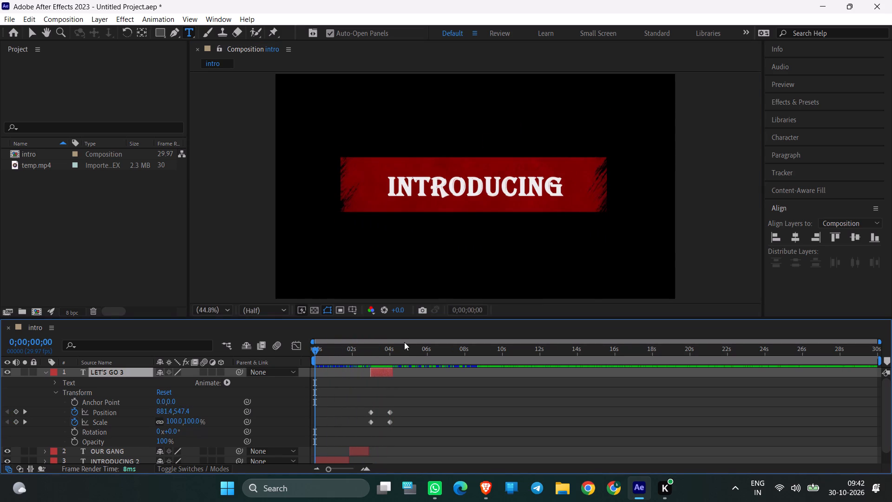
{"action": "key", "text": "space"}
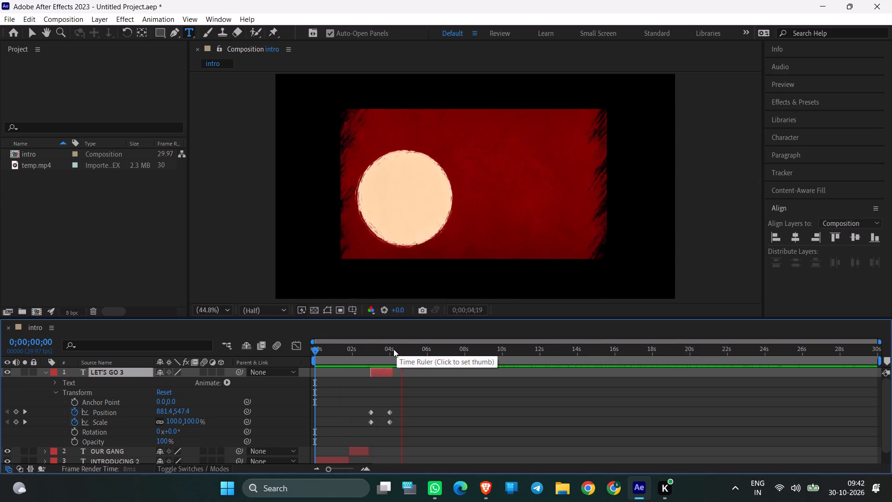
{"action": "key", "text": "space"}
{"action": "left_click_drag", "start_coordinate": [413, 349], "coordinate": [393, 351]}
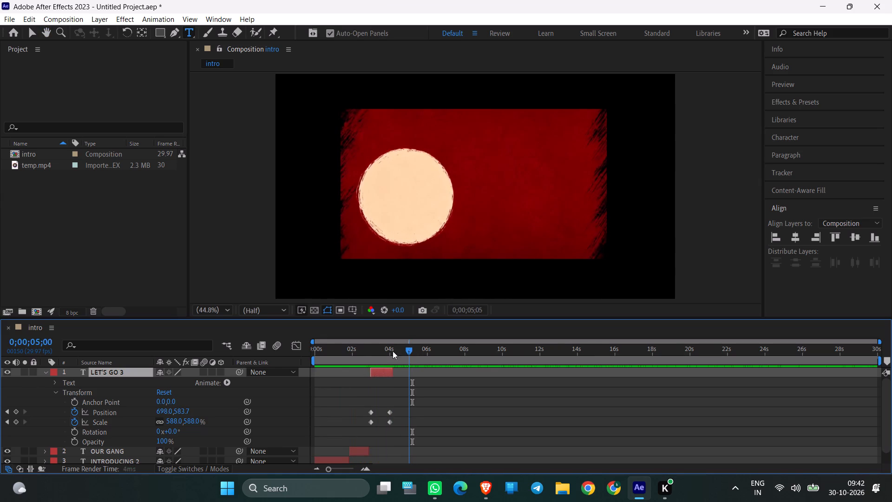
{"action": "left_click_drag", "start_coordinate": [393, 351], "coordinate": [264, 365]}
{"action": "key", "text": "space"}
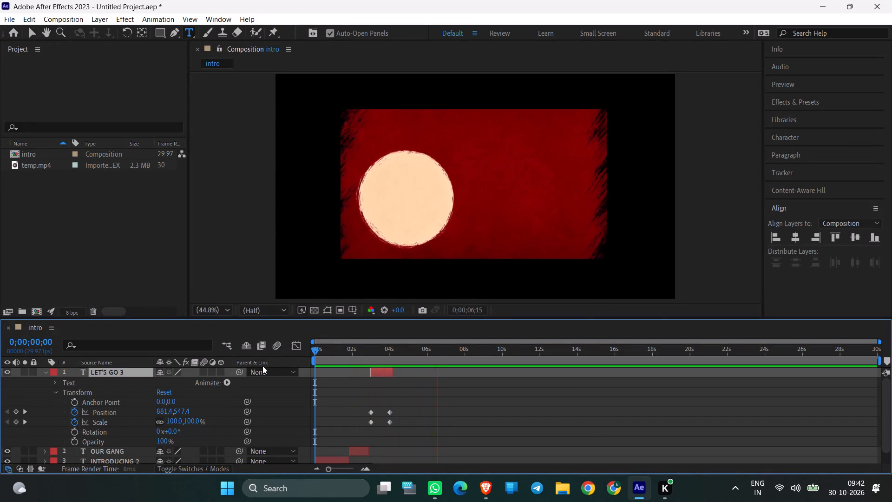
{"action": "key", "text": "space"}
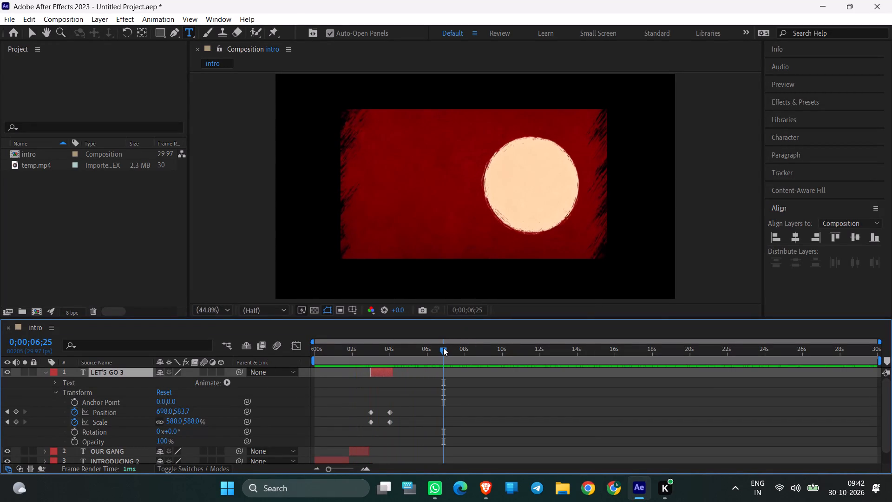
Scrub through the first four seconds to examine LET'S GO growing with the star, ending at 0;00;00;00.
{"action": "left_click_drag", "start_coordinate": [443, 348], "coordinate": [388, 357]}
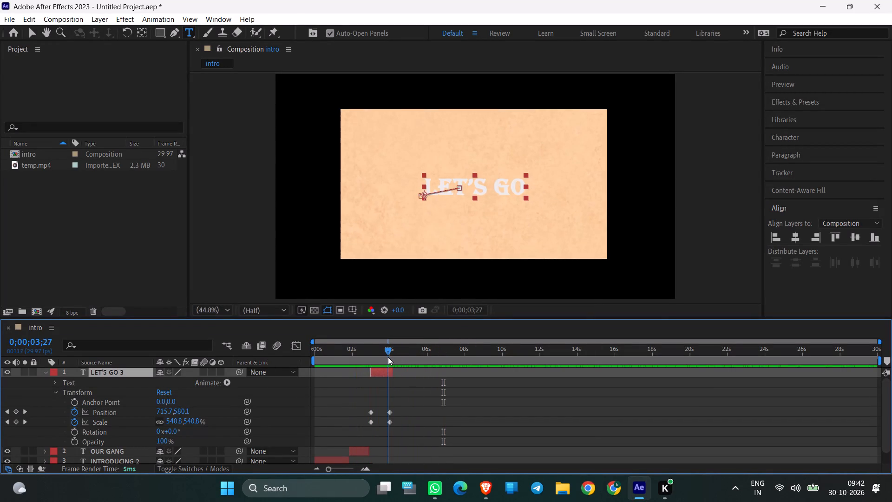
{"action": "left_click_drag", "start_coordinate": [388, 357], "coordinate": [372, 361]}
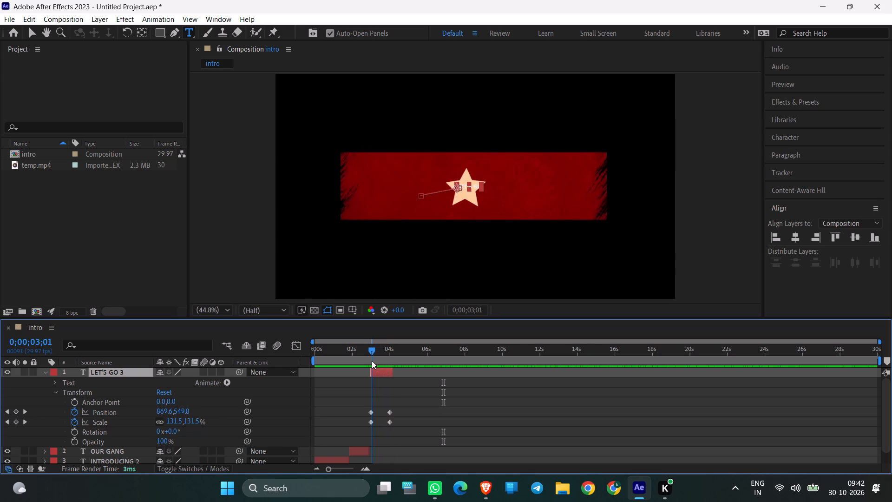
{"action": "left_click_drag", "start_coordinate": [372, 361], "coordinate": [371, 361]}
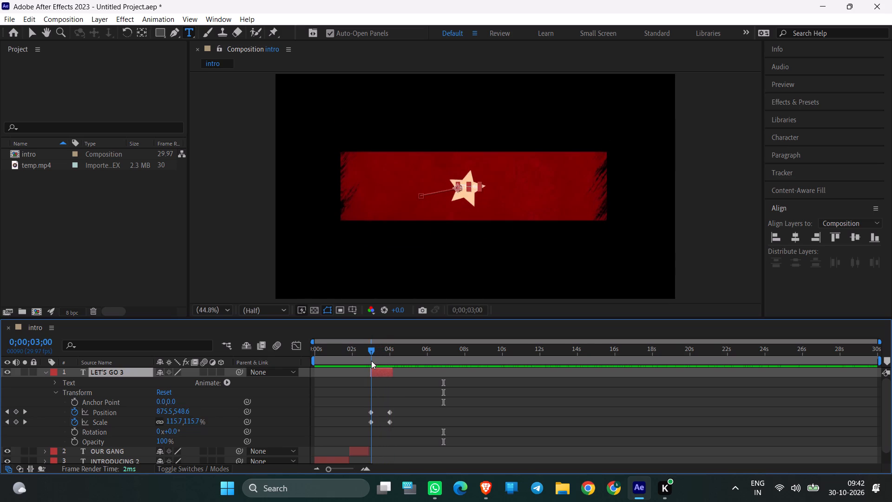
{"action": "left_click_drag", "start_coordinate": [371, 361], "coordinate": [370, 361]}
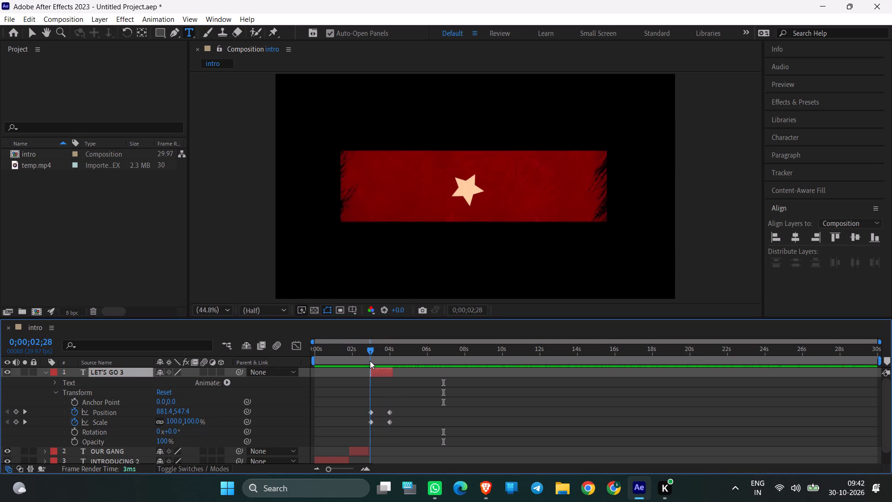
{"action": "left_click_drag", "start_coordinate": [370, 361], "coordinate": [308, 366]}
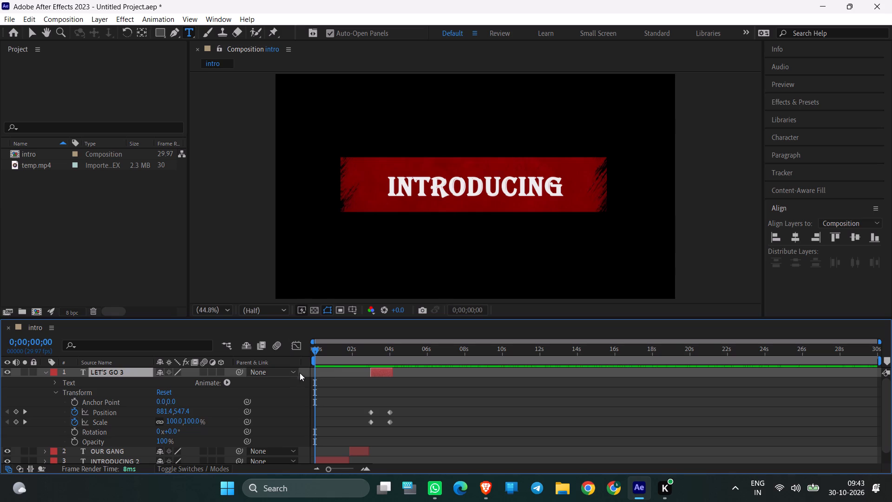
{"action": "left_click_drag", "start_coordinate": [315, 348], "coordinate": [307, 352]}
{"action": "left_click_drag", "start_coordinate": [313, 352], "coordinate": [318, 352]}
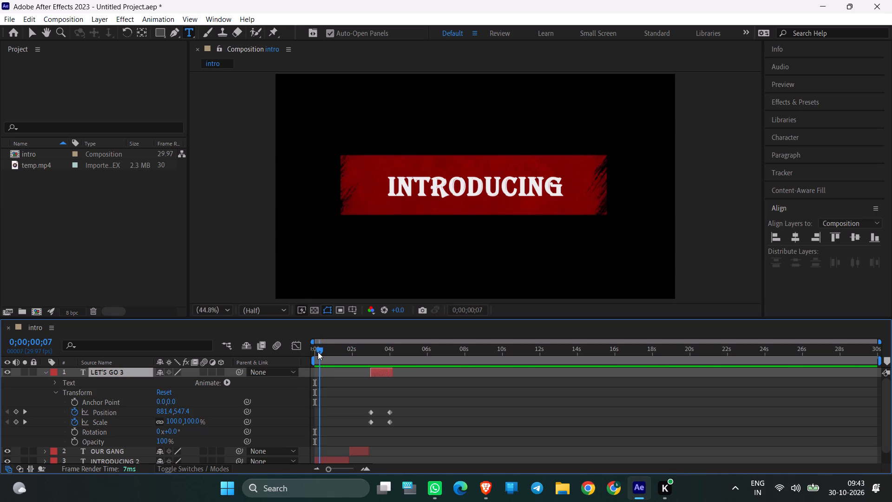
{"action": "left_click_drag", "start_coordinate": [318, 352], "coordinate": [386, 355]}
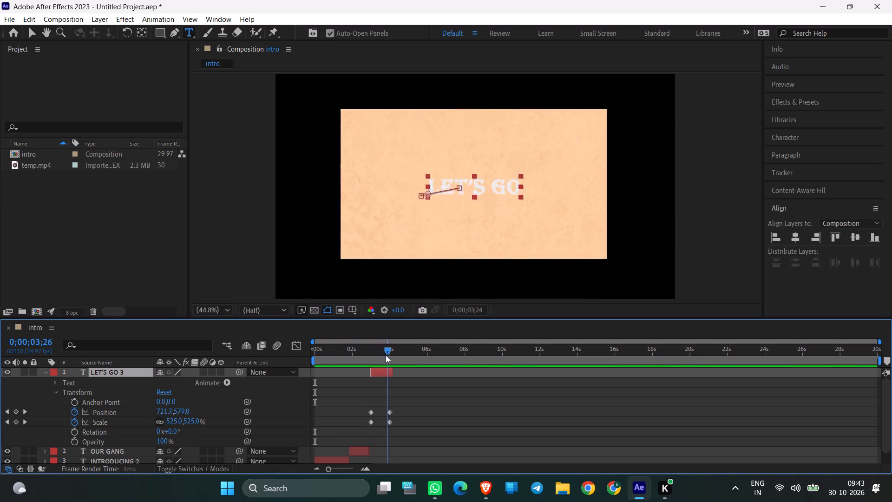
{"action": "left_click_drag", "start_coordinate": [386, 355], "coordinate": [306, 368]}
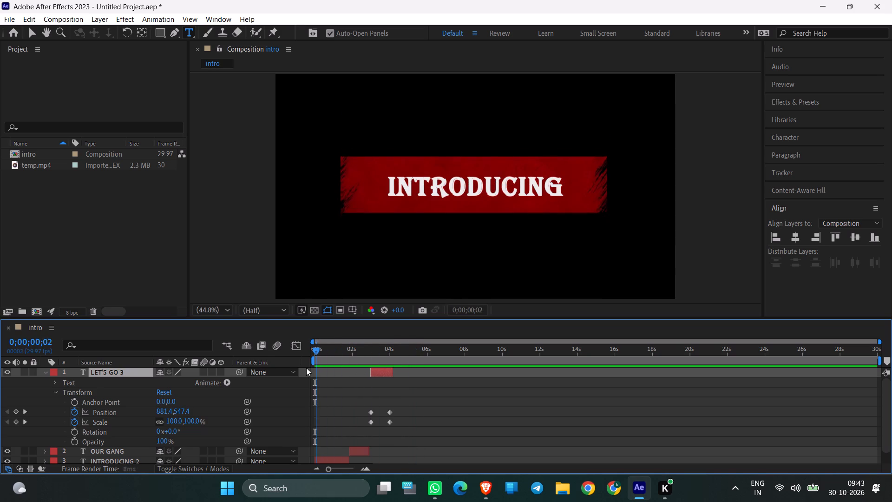
{"action": "left_click_drag", "start_coordinate": [306, 368], "coordinate": [281, 370]}
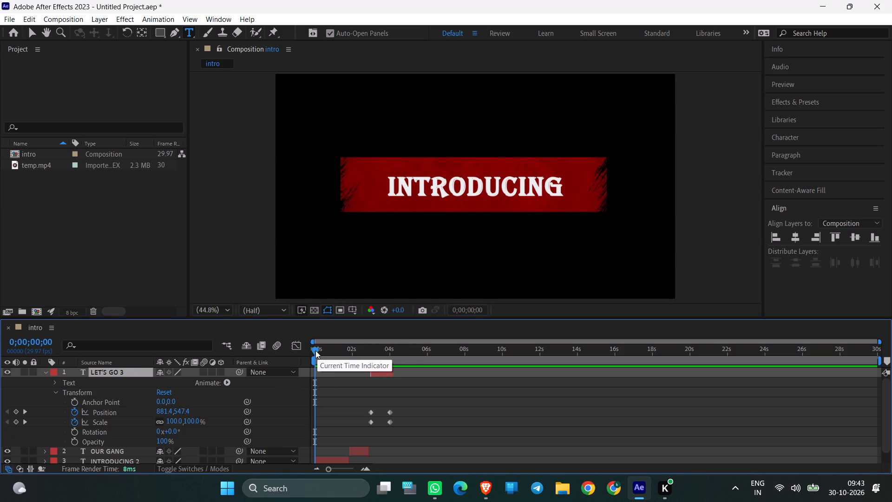
Collapse the LET'S GO layer's properties in the timeline and undo the last action.
{"action": "key", "text": "ctrl+shift+grave"}
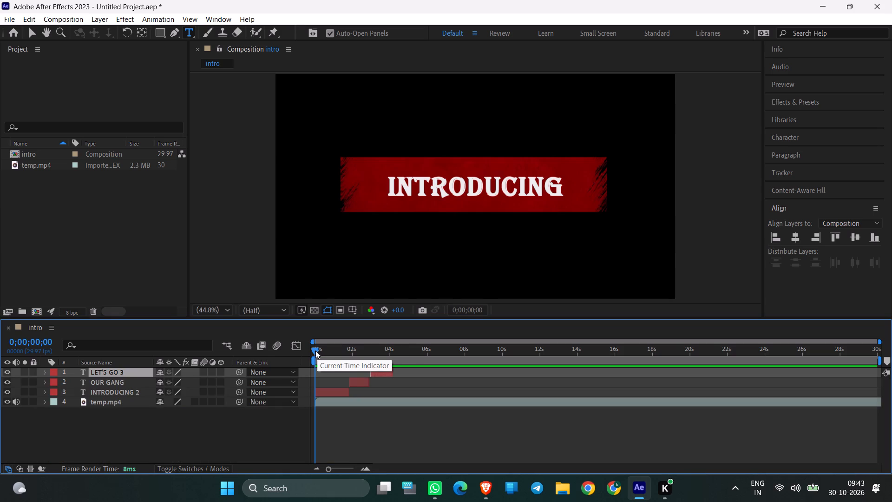
{"action": "key", "text": "ctrl+z"}
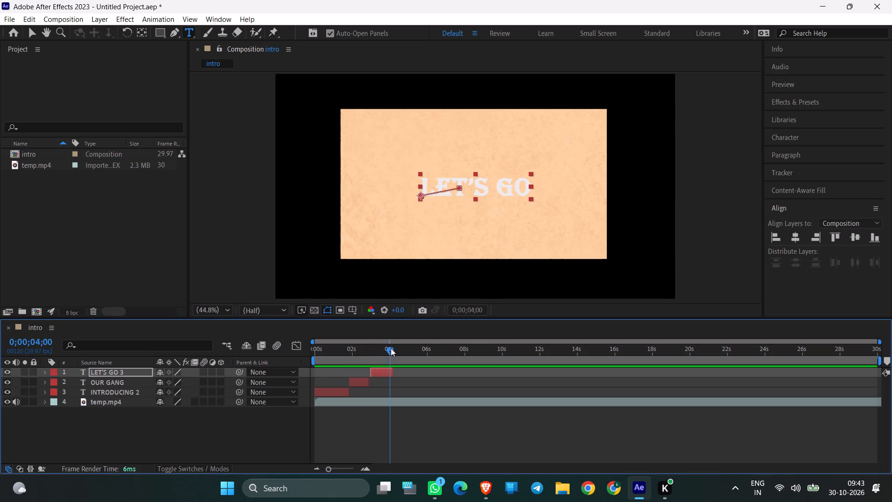
Play the intro again from the start and return to 0;00;00;00.
{"action": "left_click_drag", "start_coordinate": [389, 350], "coordinate": [282, 360]}
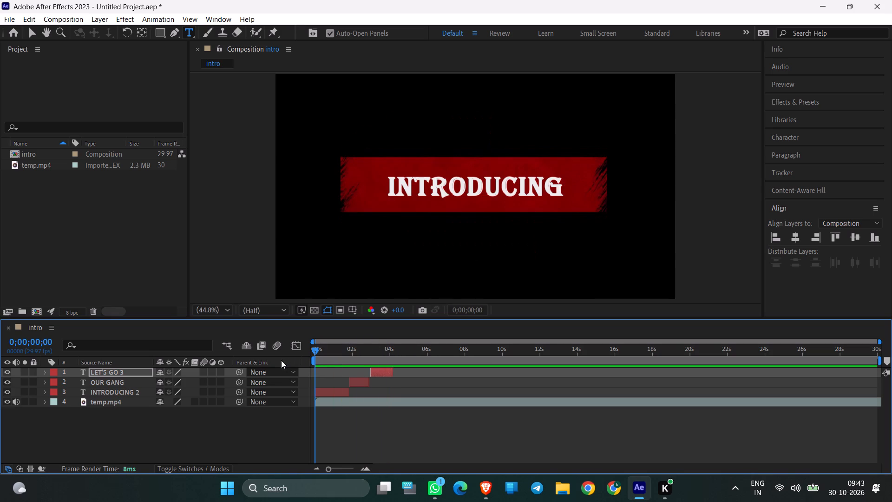
{"action": "key", "text": "space"}
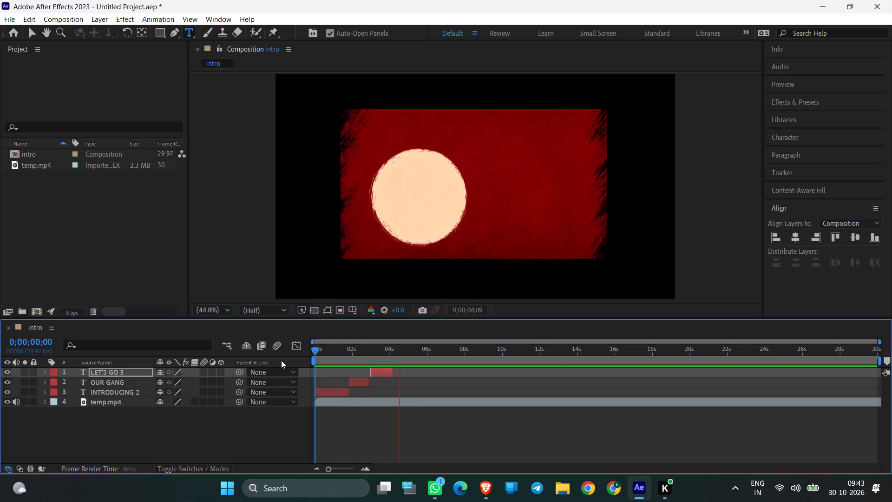
{"action": "key", "text": "space"}
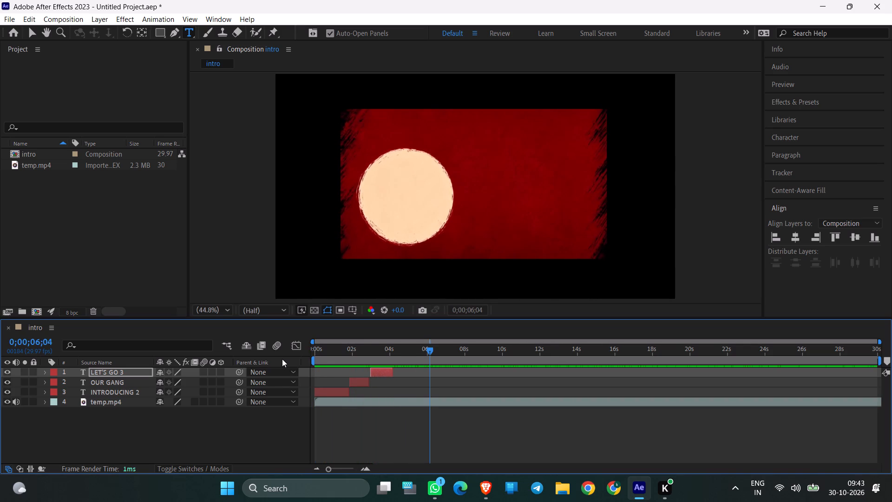
{"action": "left_click_drag", "start_coordinate": [429, 347], "coordinate": [240, 361]}
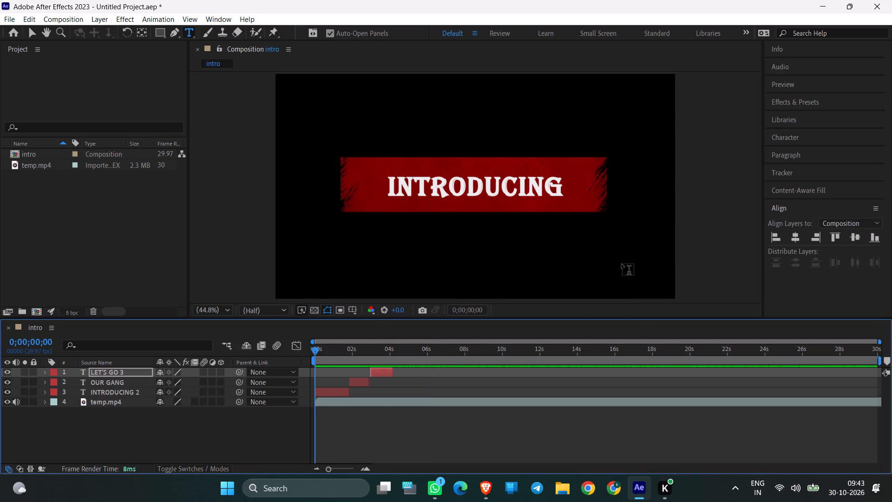
{"action": "left_click", "coordinate": [723, 88]}
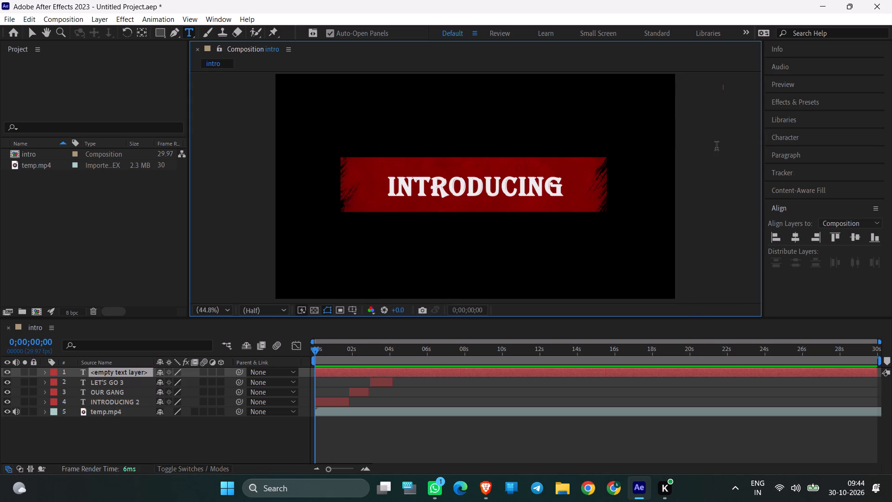
{"action": "left_click", "coordinate": [783, 5]}
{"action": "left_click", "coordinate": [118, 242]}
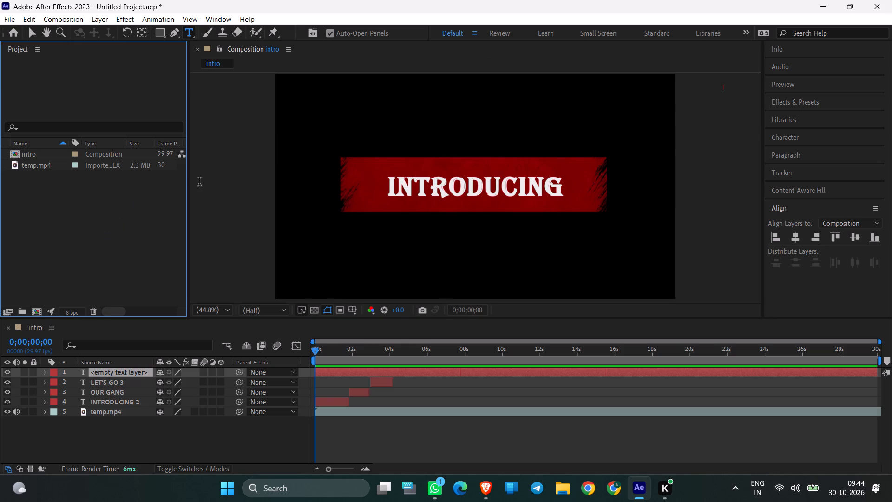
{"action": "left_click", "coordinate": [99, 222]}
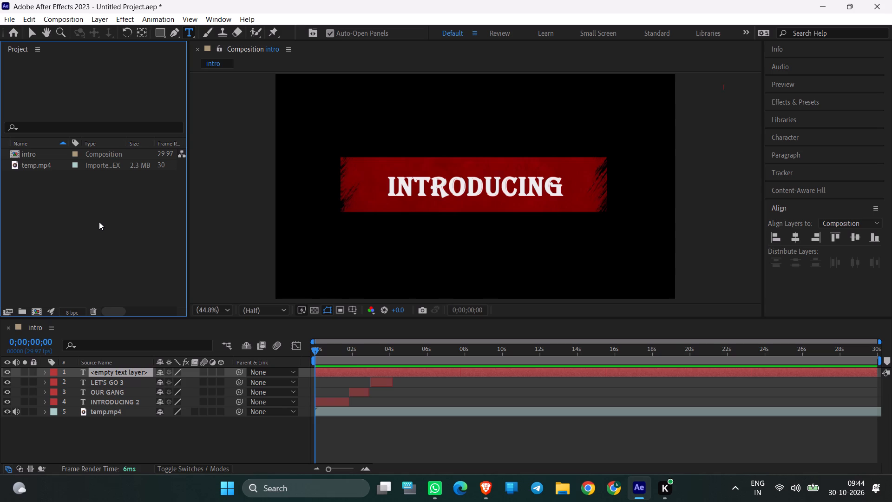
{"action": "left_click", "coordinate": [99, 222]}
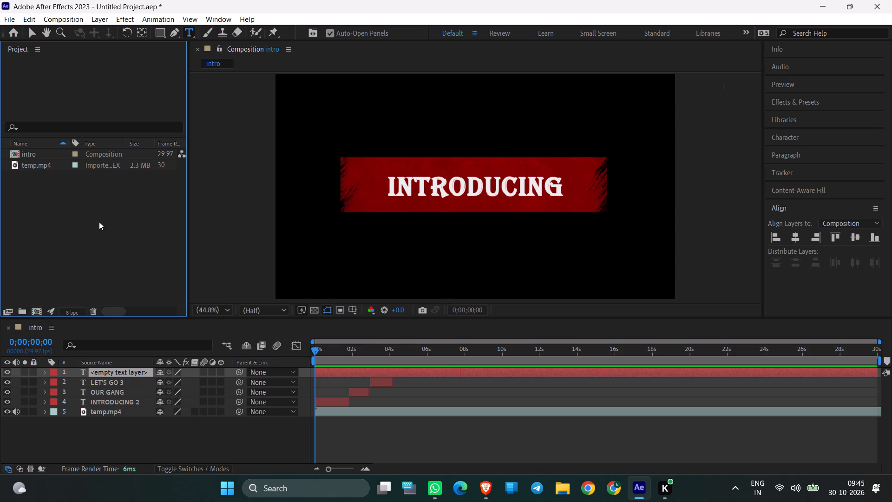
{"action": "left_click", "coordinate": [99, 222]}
Delete the empty text layer above LET'S GO from the intro composition.
{"action": "left_click", "coordinate": [337, 369]}
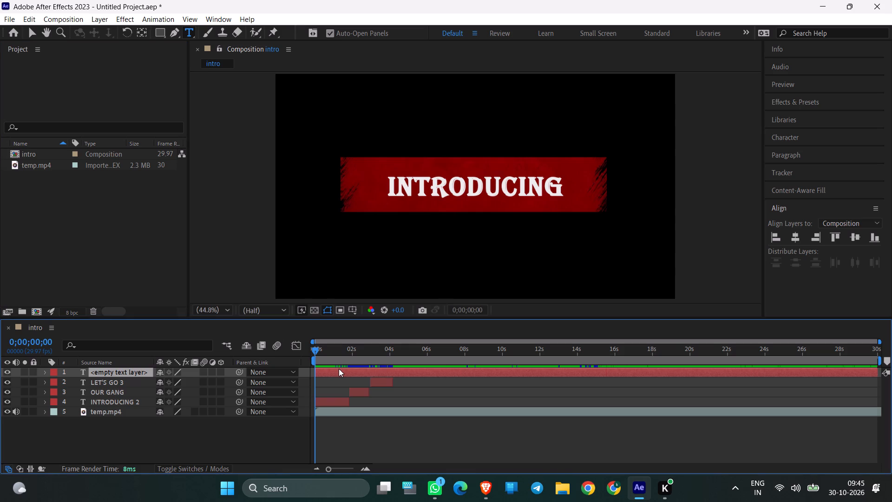
{"action": "key", "text": "Delete"}
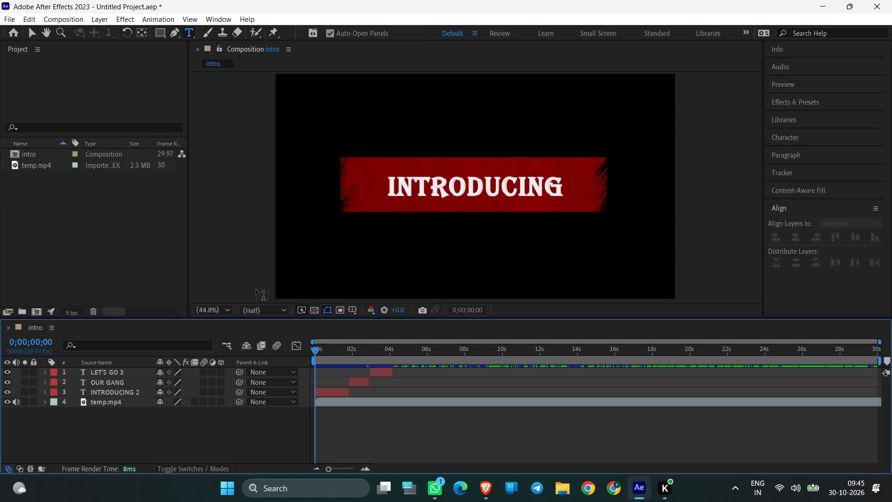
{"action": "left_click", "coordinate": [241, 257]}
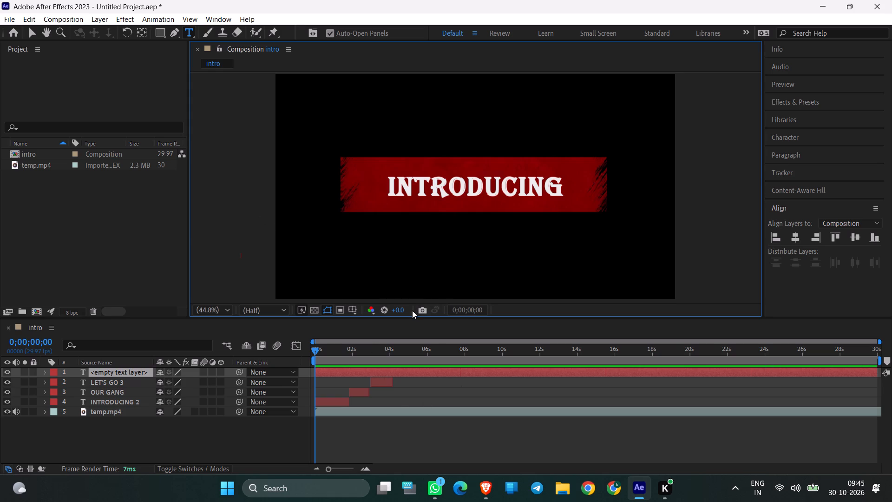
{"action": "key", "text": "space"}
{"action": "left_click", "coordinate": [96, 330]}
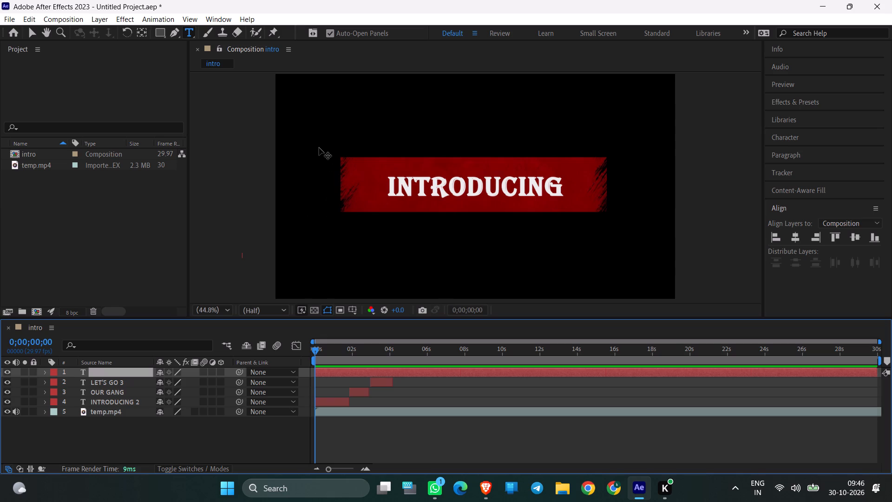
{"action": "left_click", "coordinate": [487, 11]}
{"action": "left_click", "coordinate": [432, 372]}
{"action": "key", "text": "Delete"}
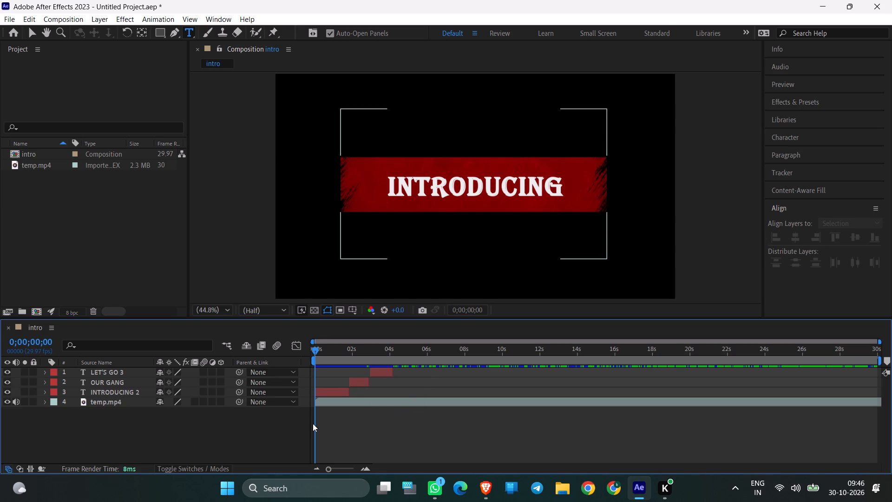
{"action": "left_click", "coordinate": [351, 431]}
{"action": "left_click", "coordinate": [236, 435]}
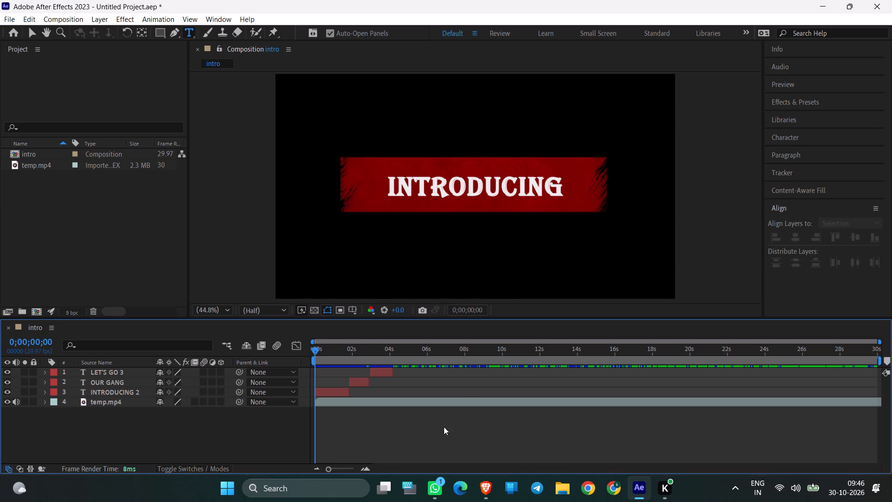
Select the temp.mp4 layer and test small nudges in each direction, leaving it one nudge higher in the frame.
{"action": "left_click", "coordinate": [381, 398]}
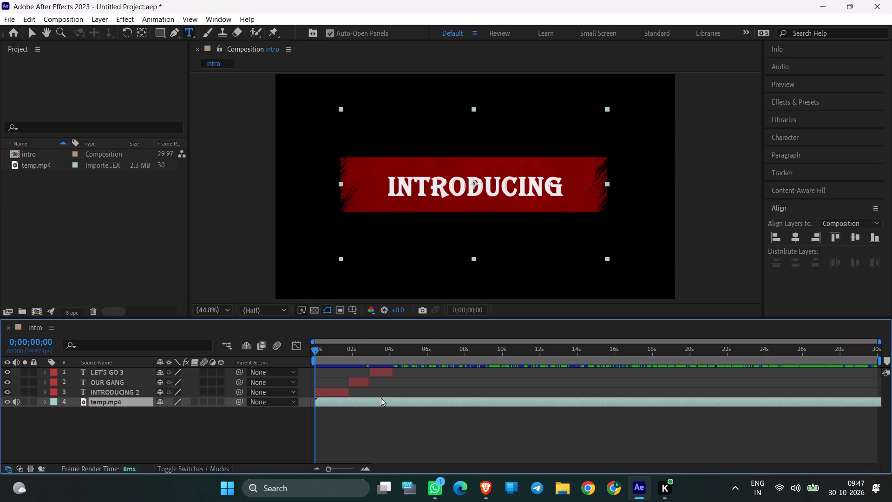
{"action": "key", "text": "Up"}
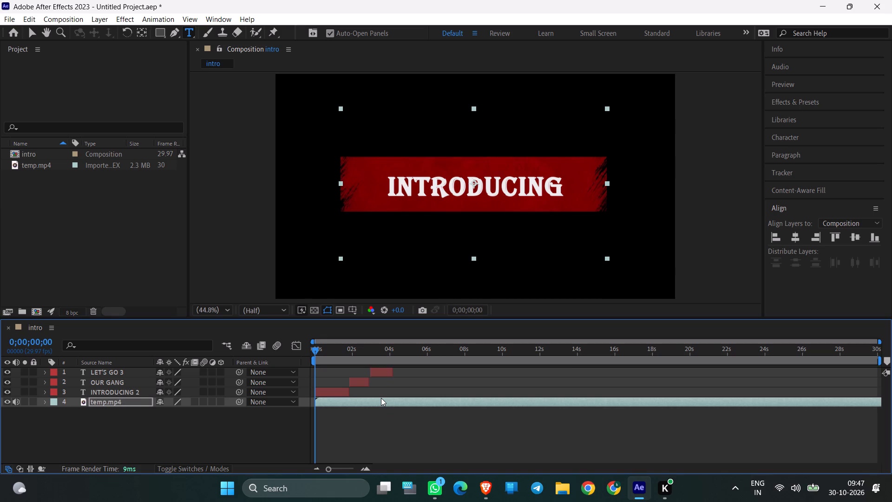
{"action": "key", "text": "Down"}
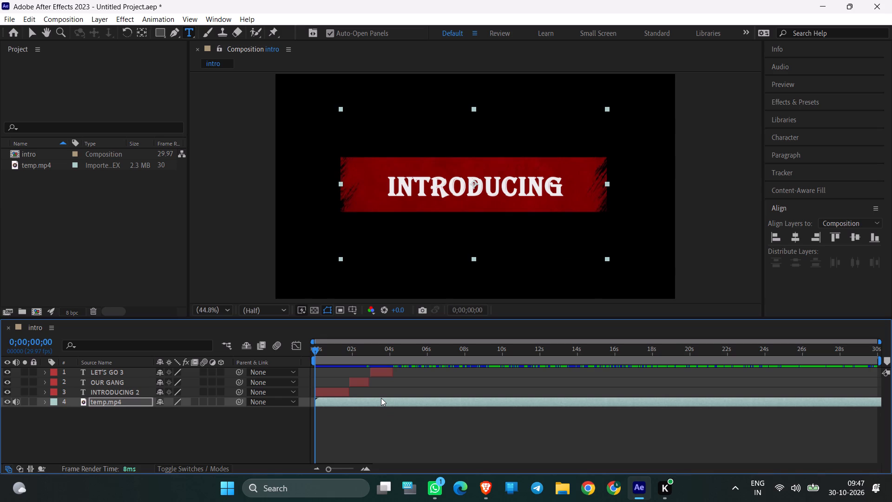
{"action": "key", "text": "Up"}
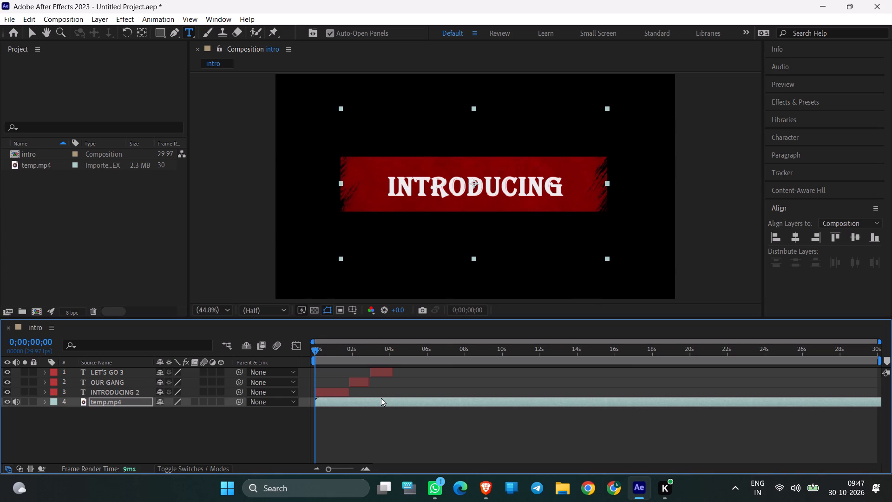
{"action": "key", "text": "Down"}
{"action": "key", "text": "Up"}
{"action": "key", "text": "Left"}
{"action": "key", "text": "Right"}
{"action": "key", "text": "Right"}
{"action": "key", "text": "Left"}
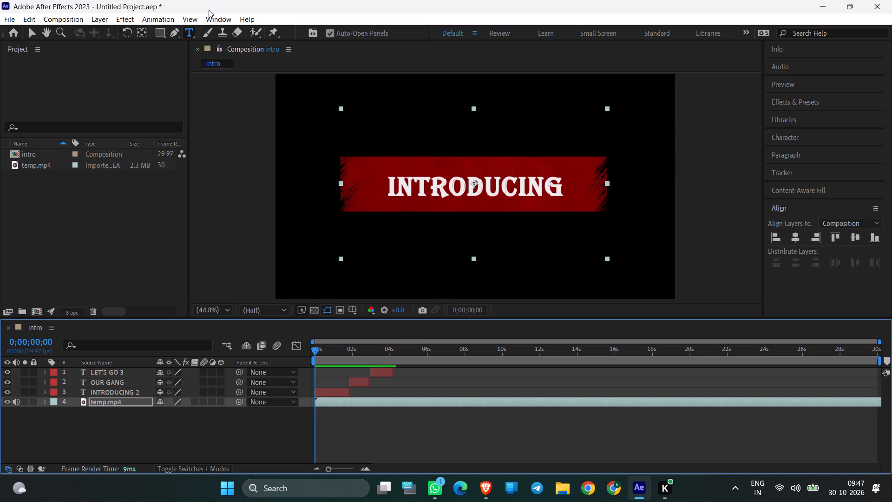
Switch from the Type tool to the Selection tool.
{"action": "left_click", "coordinate": [27, 34]}
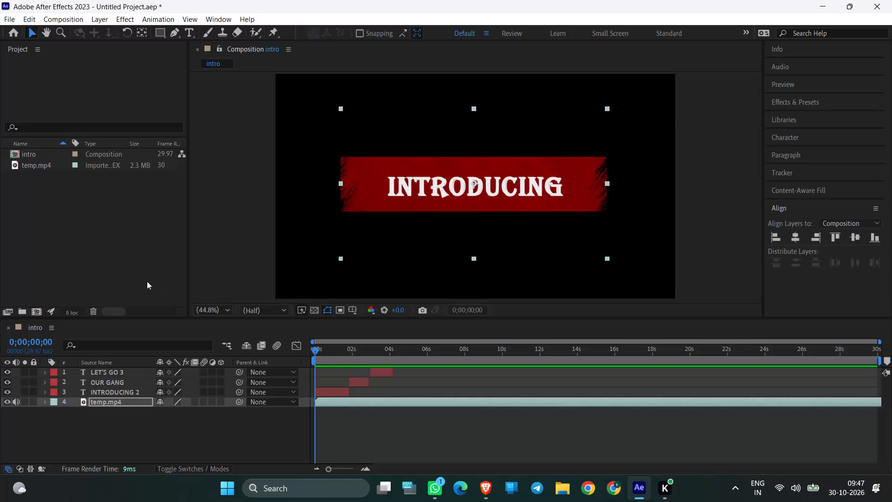
{"action": "left_click", "coordinate": [105, 249]}
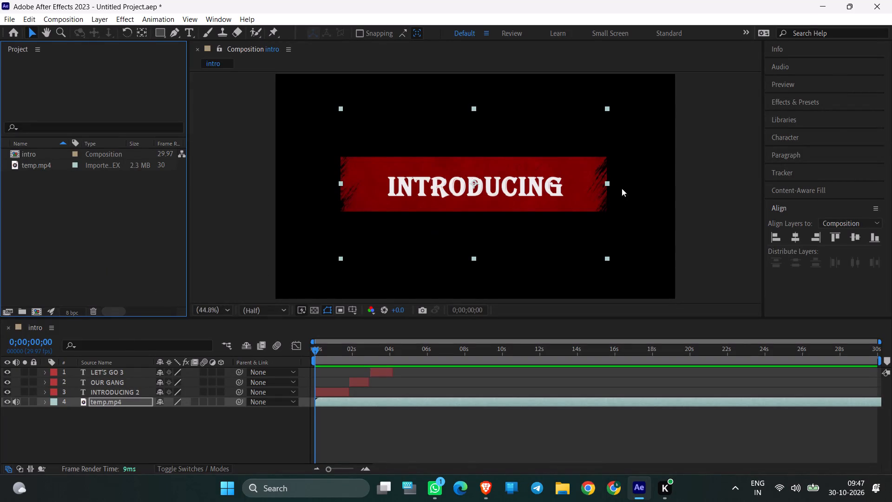
Expand the list of effects and presets to view its categories.
{"action": "left_click", "coordinate": [808, 100]}
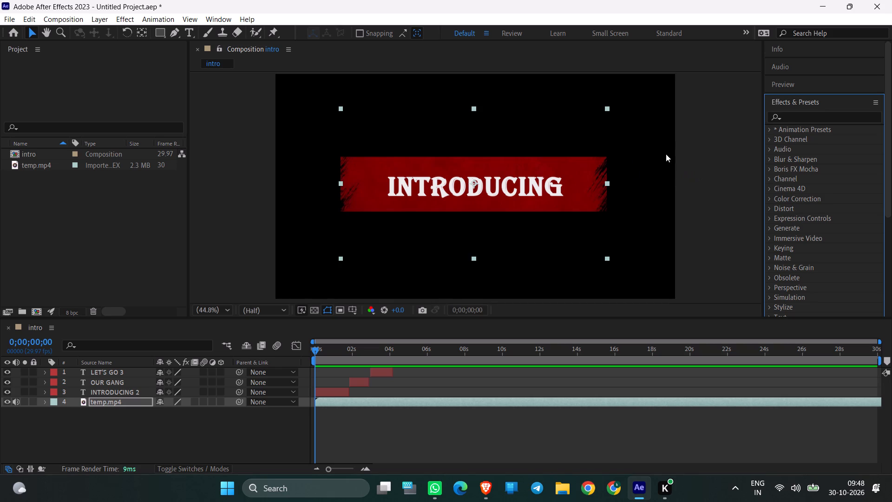
{"action": "left_click", "coordinate": [704, 61]}
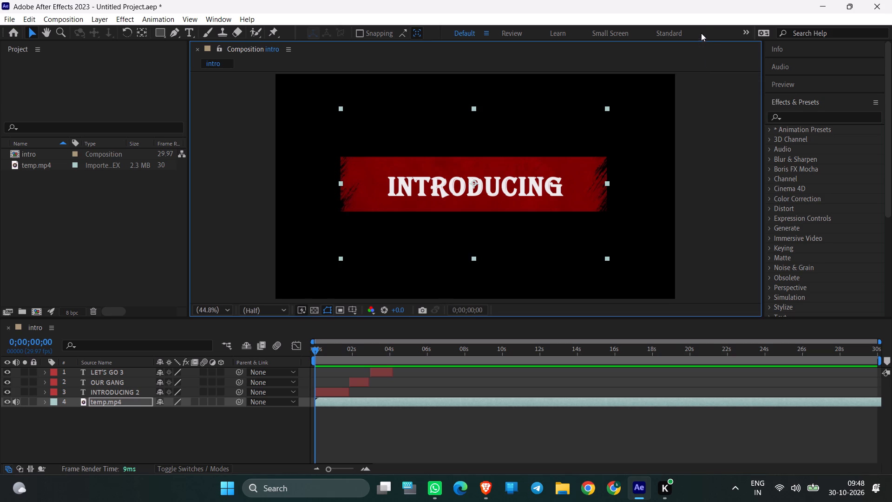
{"action": "left_click", "coordinate": [702, 17]}
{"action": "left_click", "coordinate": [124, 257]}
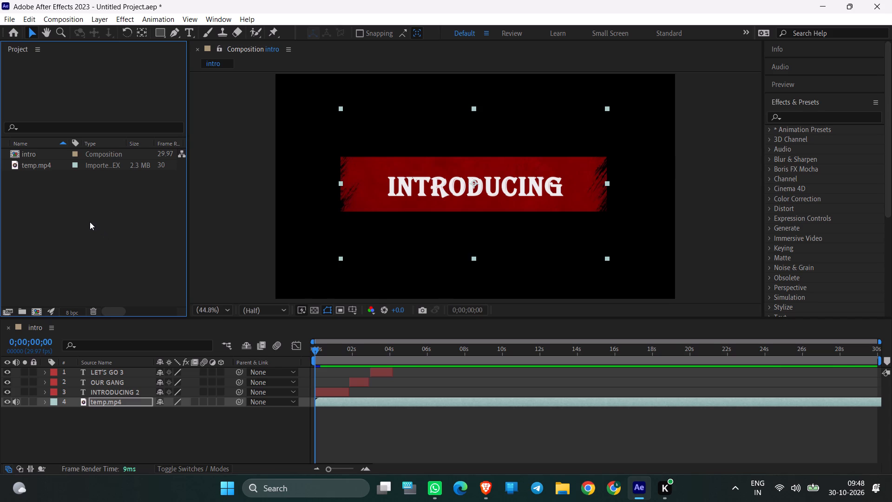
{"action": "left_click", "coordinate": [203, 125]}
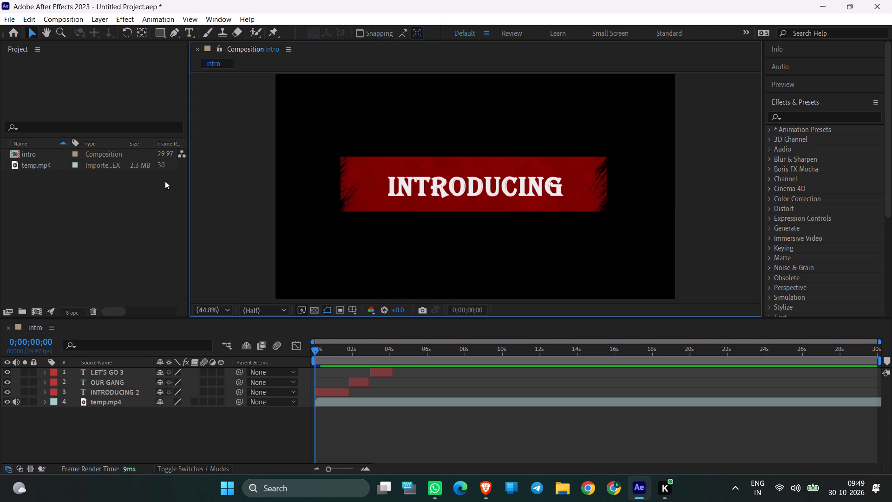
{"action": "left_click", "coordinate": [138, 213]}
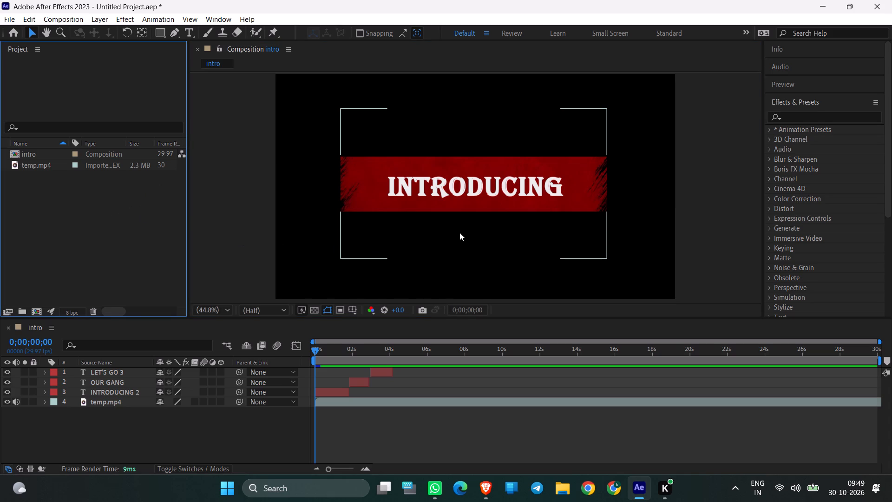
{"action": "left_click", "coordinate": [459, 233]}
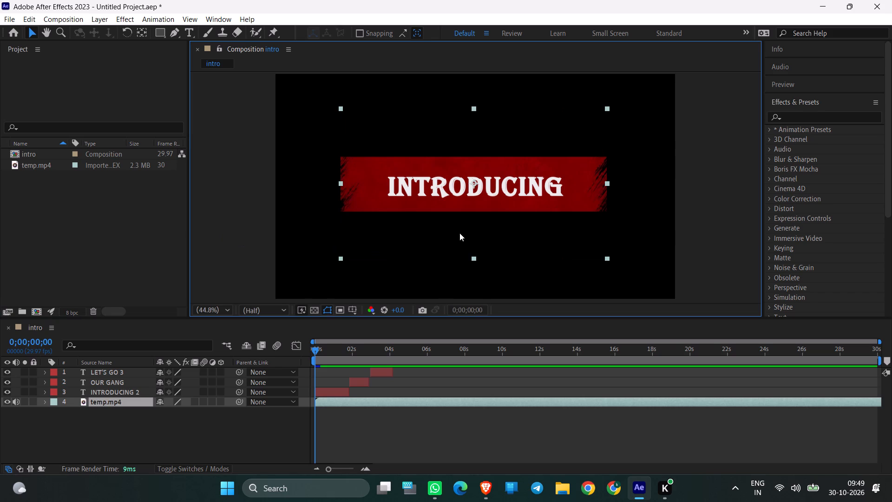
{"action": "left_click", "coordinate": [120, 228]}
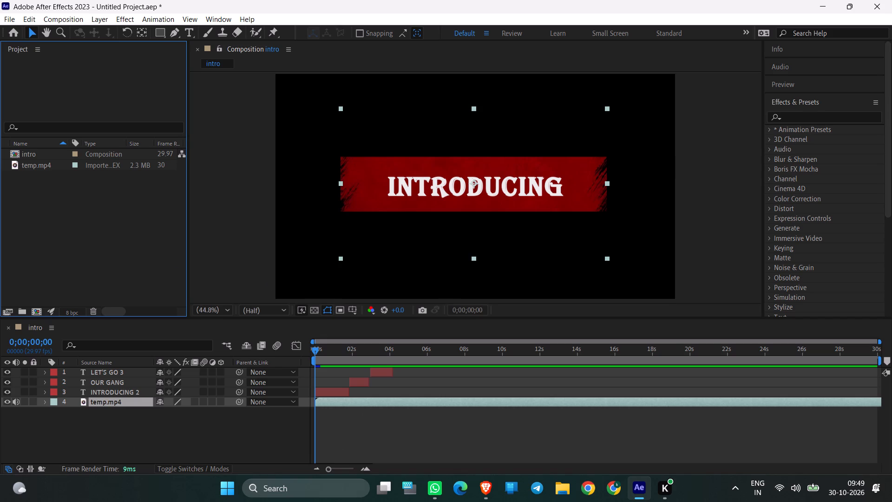
Play the intro from the start, briefly viewing the keyboard shortcuts editor meanwhile, and return to 0;00;00;00.
{"action": "key", "text": "space"}
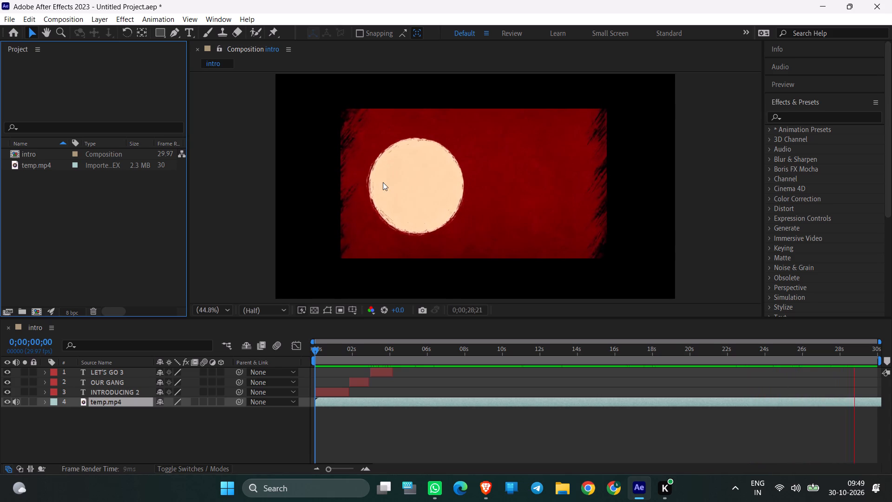
{"action": "left_click", "coordinate": [26, 17]}
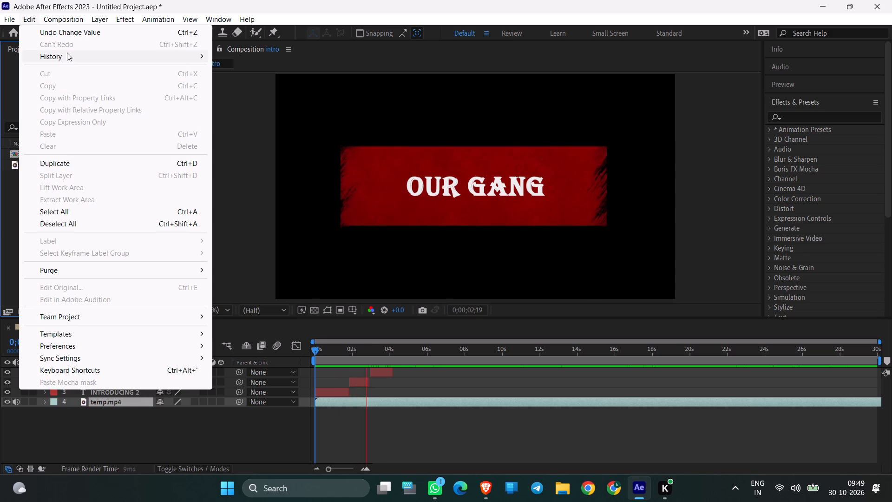
{"action": "left_click", "coordinate": [84, 372]}
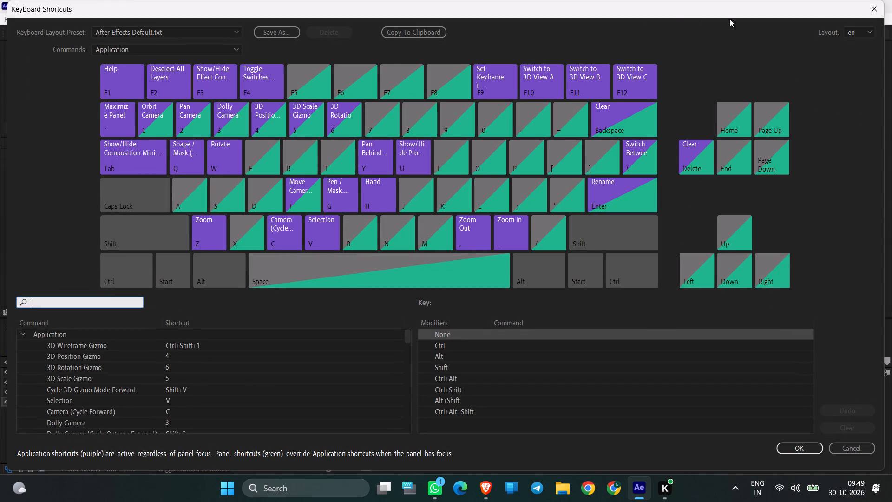
{"action": "left_click", "coordinate": [867, 4]}
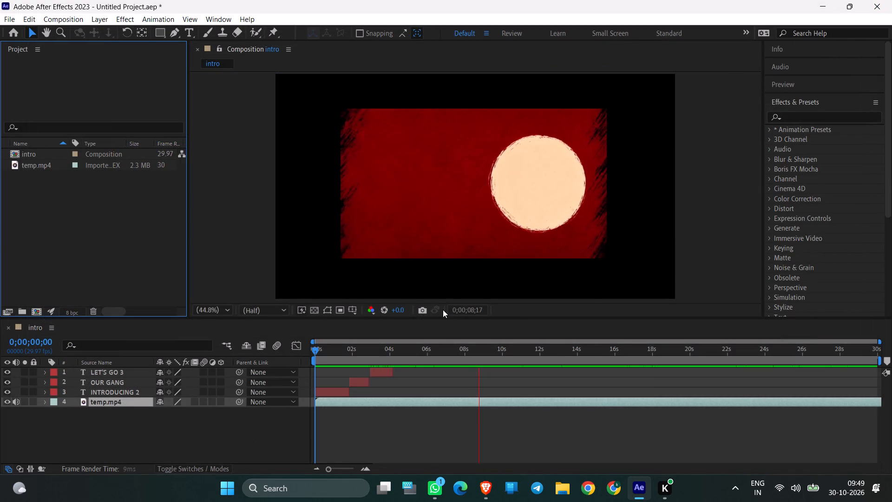
{"action": "key", "text": "space"}
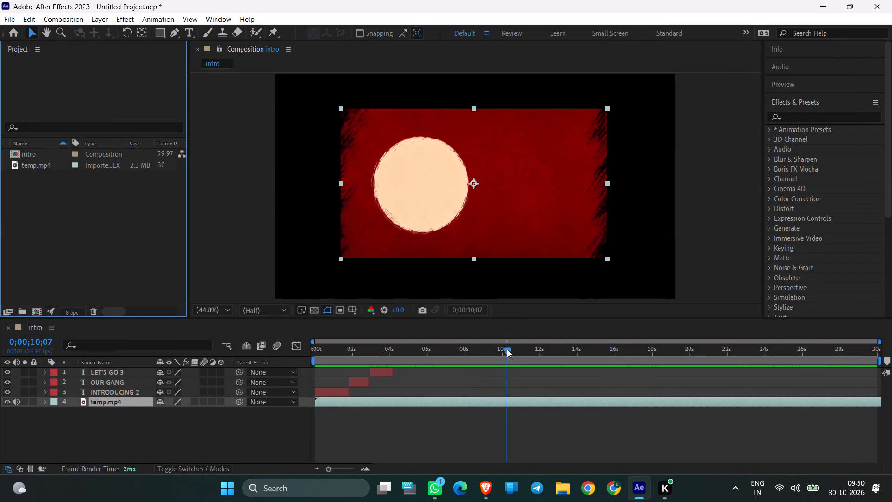
{"action": "left_click_drag", "start_coordinate": [507, 349], "coordinate": [269, 363]}
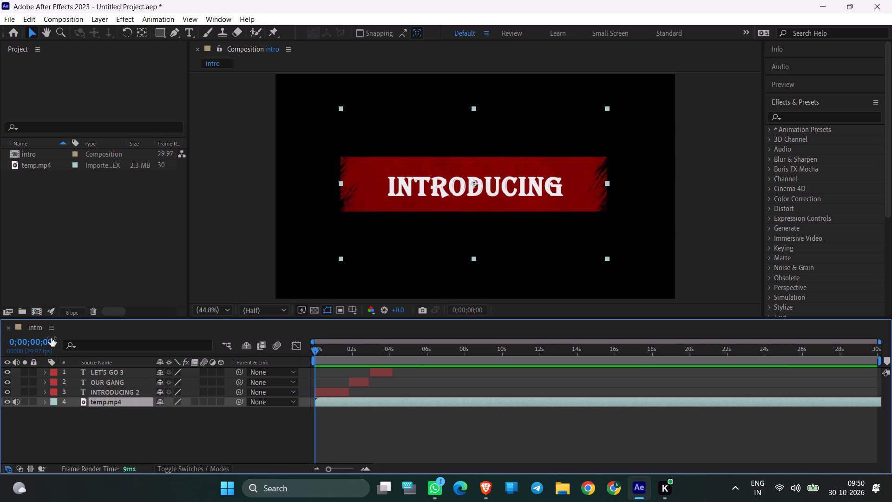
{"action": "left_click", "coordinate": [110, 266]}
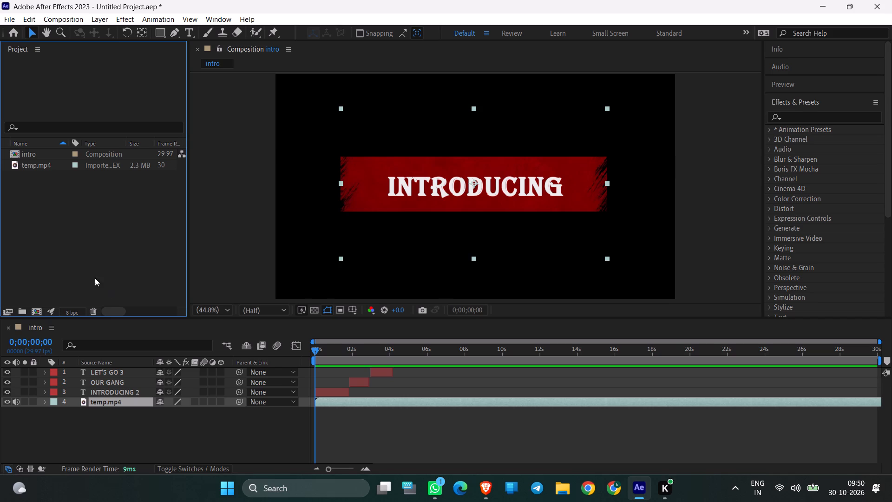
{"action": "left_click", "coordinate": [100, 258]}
Open the keyboard shortcuts editor, show the Composition Panel commands and inspect what is assigned to the 1 key.
{"action": "left_click", "coordinate": [29, 17]}
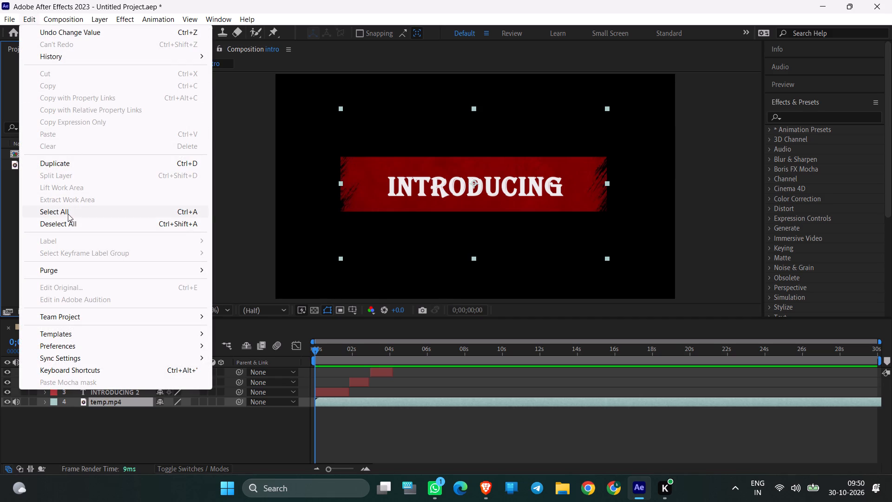
{"action": "left_click", "coordinate": [61, 370]}
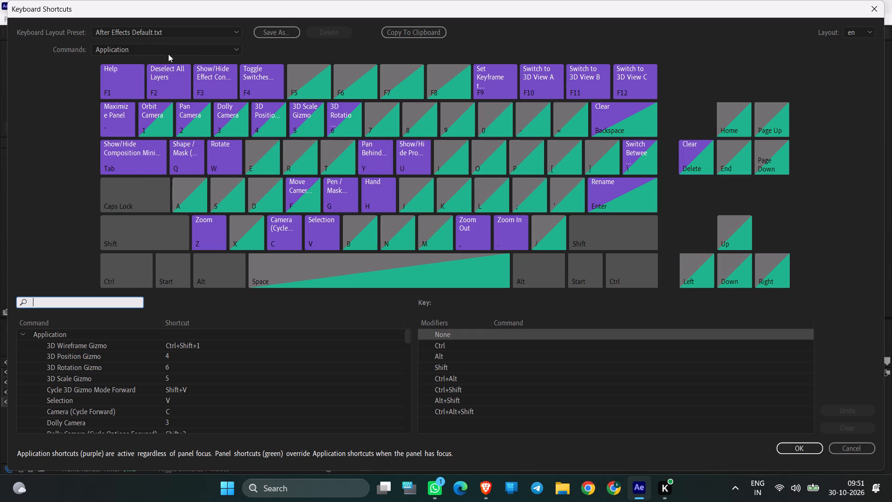
{"action": "left_click", "coordinate": [226, 48]}
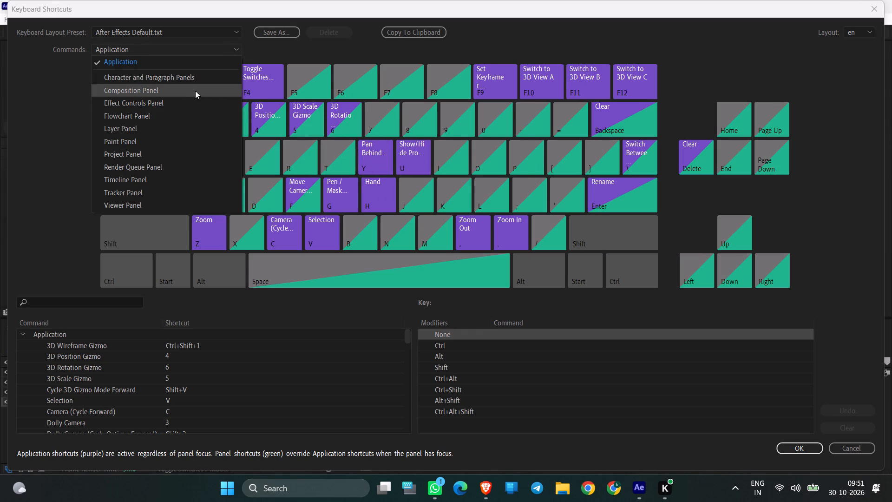
{"action": "left_click", "coordinate": [161, 92]}
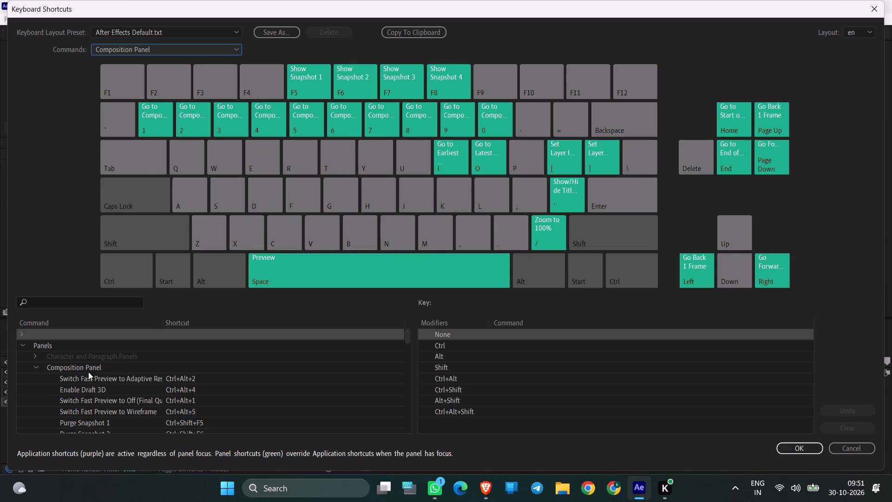
{"action": "left_click", "coordinate": [160, 52]}
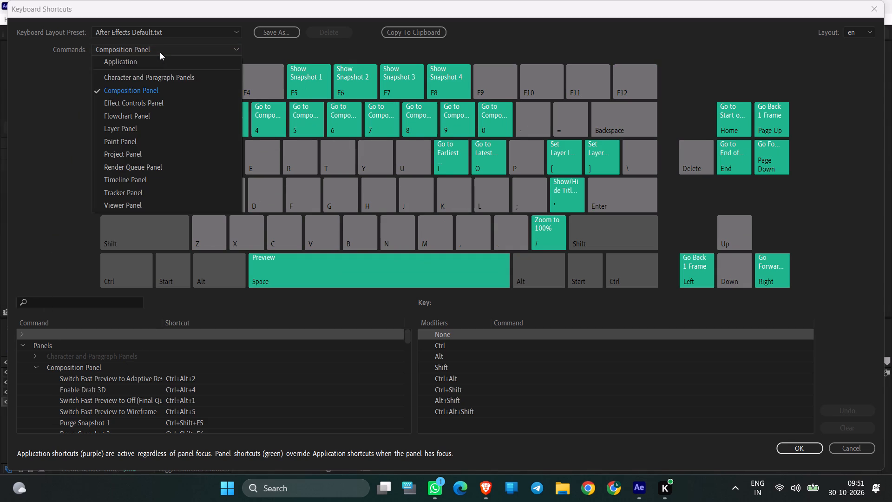
{"action": "scroll", "coordinate": [156, 138], "scroll_direction": "up", "scroll_amount": 4}
{"action": "scroll", "coordinate": [156, 138], "scroll_direction": "down", "scroll_amount": 3}
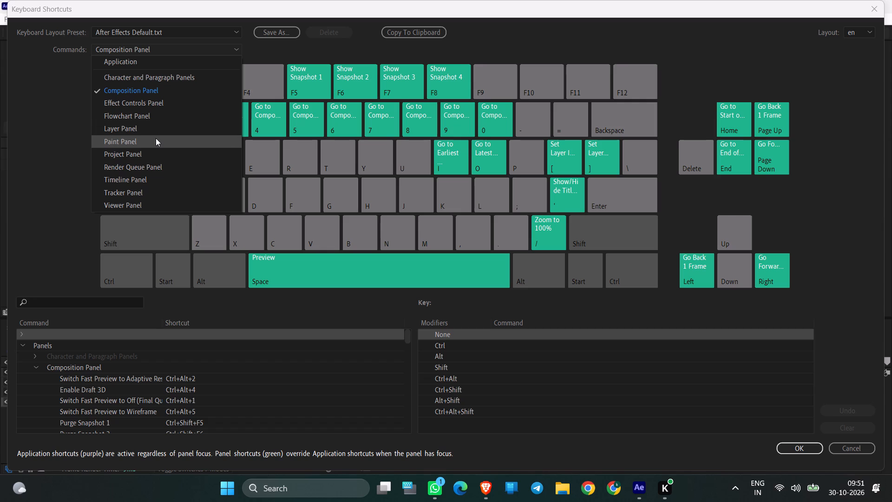
{"action": "scroll", "coordinate": [156, 138], "scroll_direction": "down", "scroll_amount": 2}
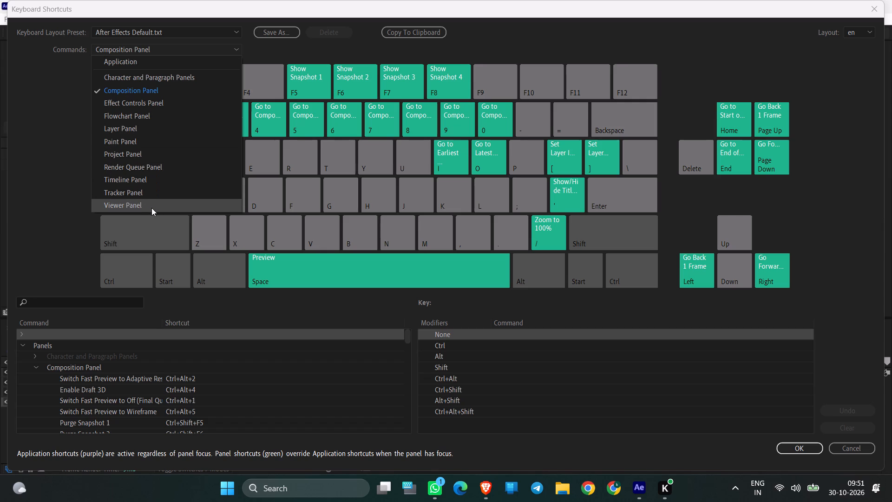
{"action": "left_click", "coordinate": [146, 91]}
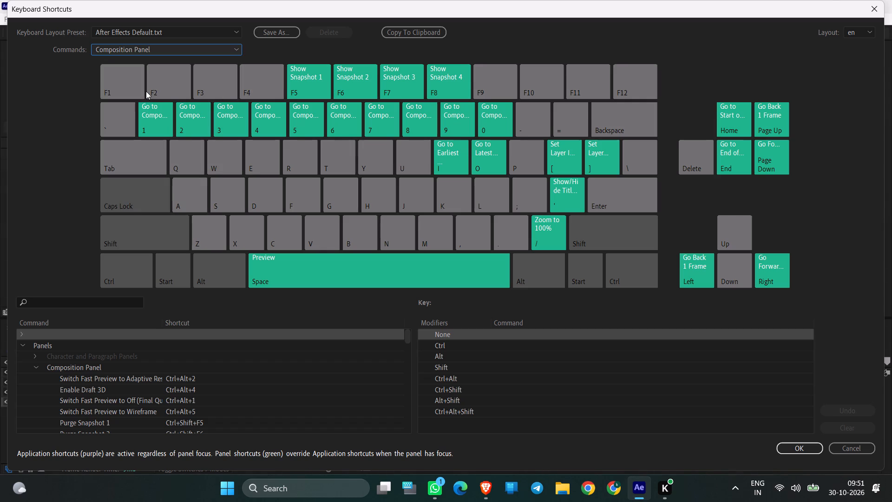
{"action": "left_click", "coordinate": [156, 117]}
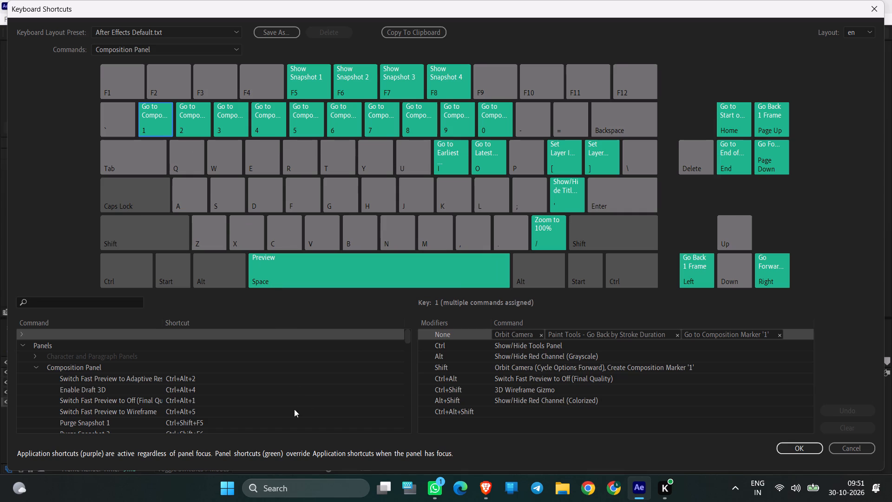
Read through the Composition Panel shortcut list, covering snapshots, markers, time navigation and preview, and close the editor without changes.
{"action": "scroll", "coordinate": [188, 389], "scroll_direction": "down", "scroll_amount": 2}
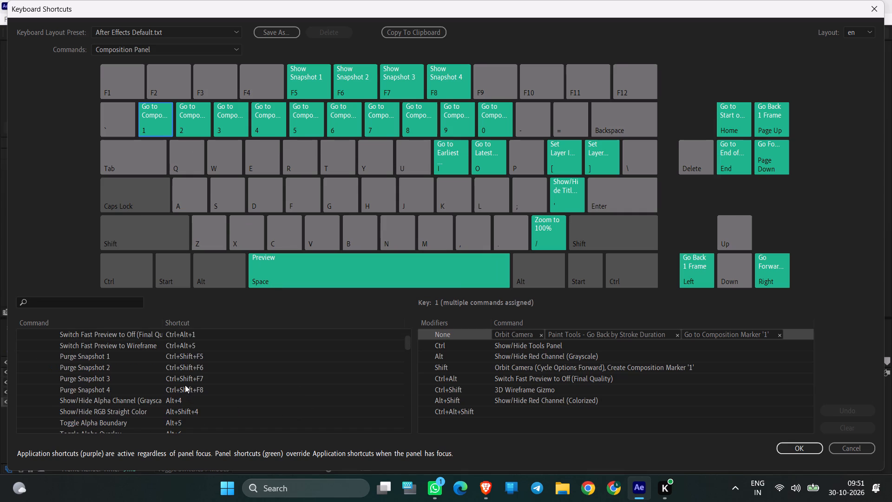
{"action": "scroll", "coordinate": [172, 373], "scroll_direction": "up", "scroll_amount": 1}
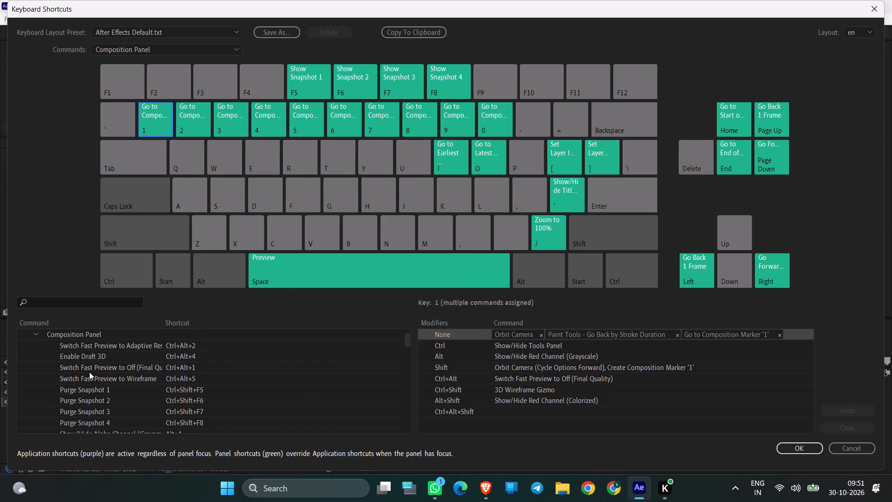
{"action": "scroll", "coordinate": [94, 389], "scroll_direction": "down", "scroll_amount": 2}
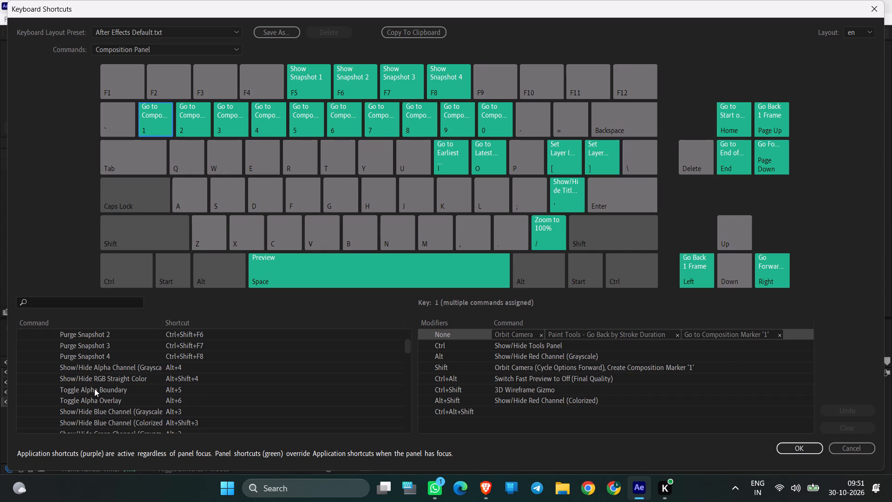
{"action": "scroll", "coordinate": [94, 389], "scroll_direction": "down", "scroll_amount": 4}
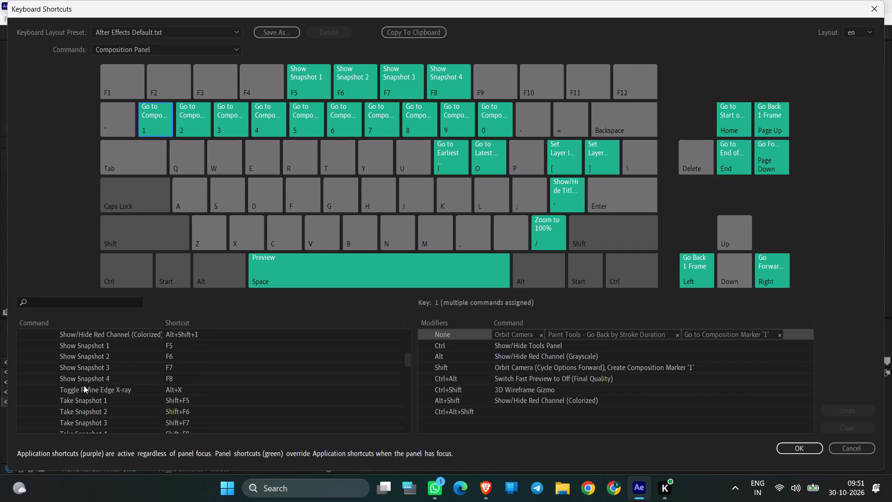
{"action": "scroll", "coordinate": [83, 386], "scroll_direction": "down", "scroll_amount": 3}
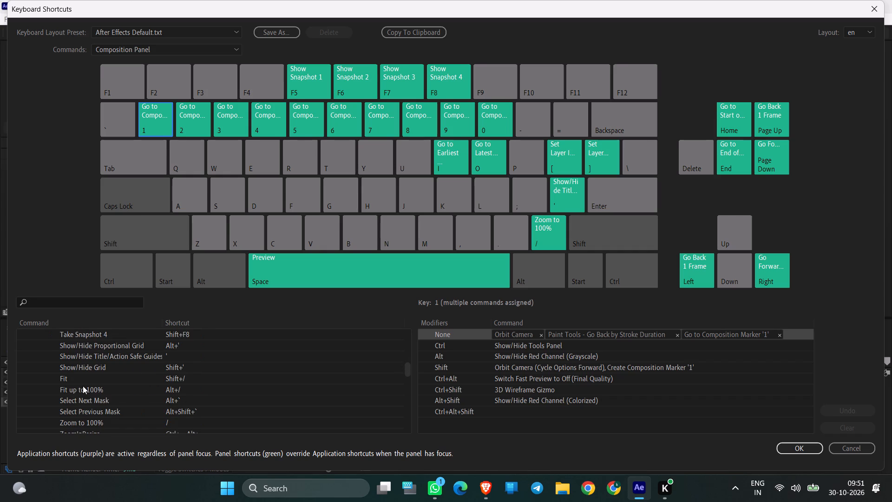
{"action": "scroll", "coordinate": [129, 386], "scroll_direction": "down", "scroll_amount": 1}
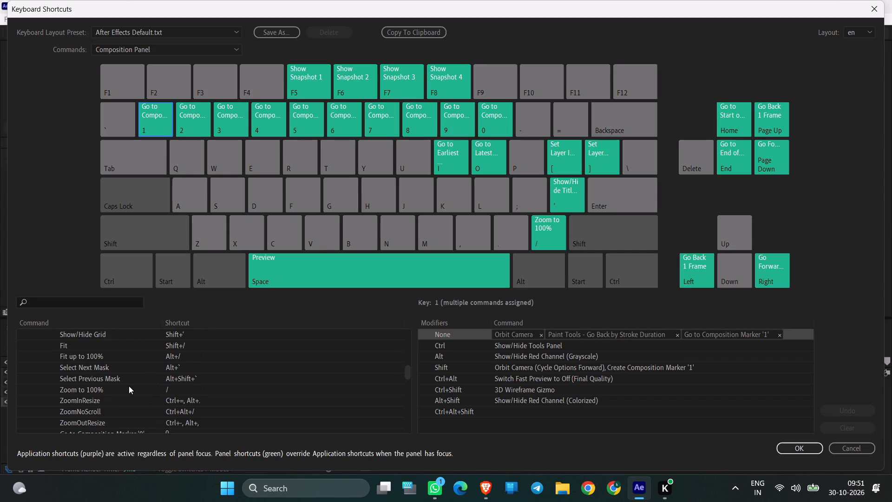
{"action": "scroll", "coordinate": [129, 386], "scroll_direction": "down", "scroll_amount": 1}
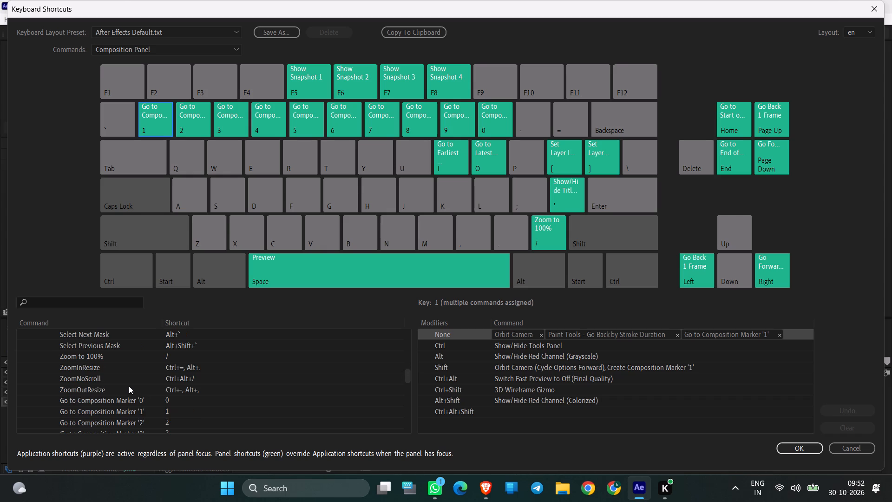
{"action": "scroll", "coordinate": [129, 386], "scroll_direction": "down", "scroll_amount": 3}
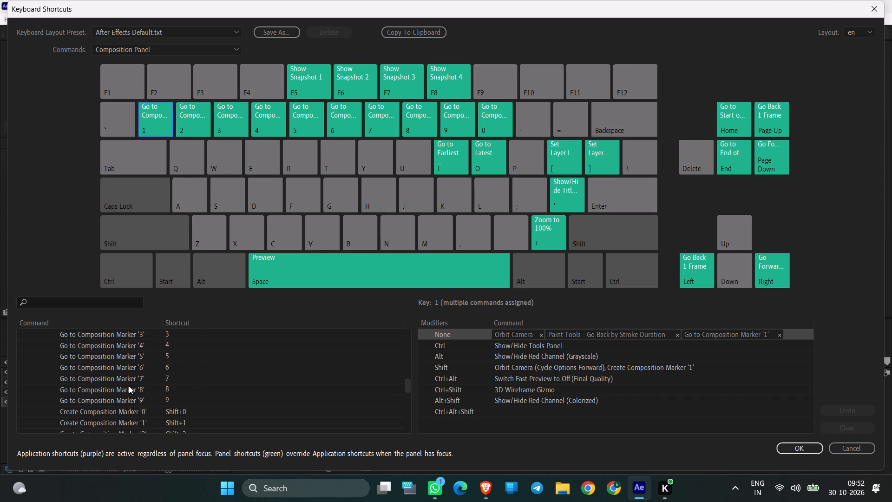
{"action": "scroll", "coordinate": [128, 386], "scroll_direction": "down", "scroll_amount": 1}
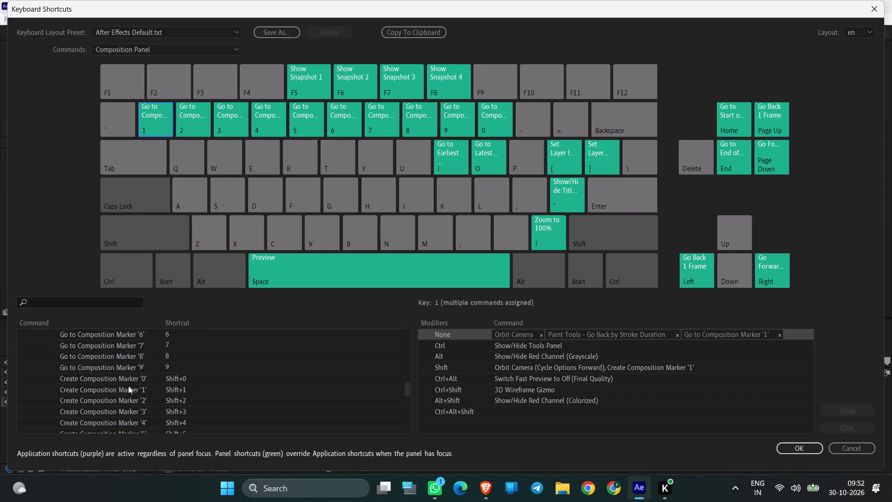
{"action": "scroll", "coordinate": [128, 386], "scroll_direction": "down", "scroll_amount": 3}
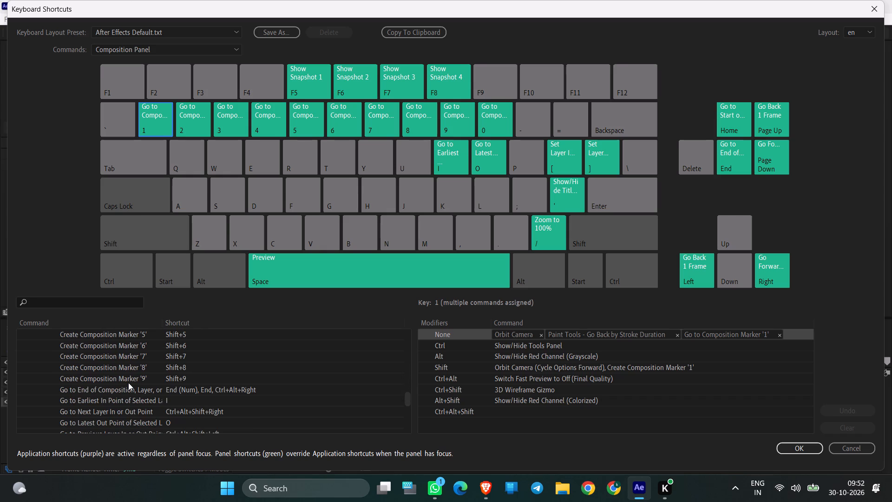
{"action": "scroll", "coordinate": [129, 380], "scroll_direction": "down", "scroll_amount": 1}
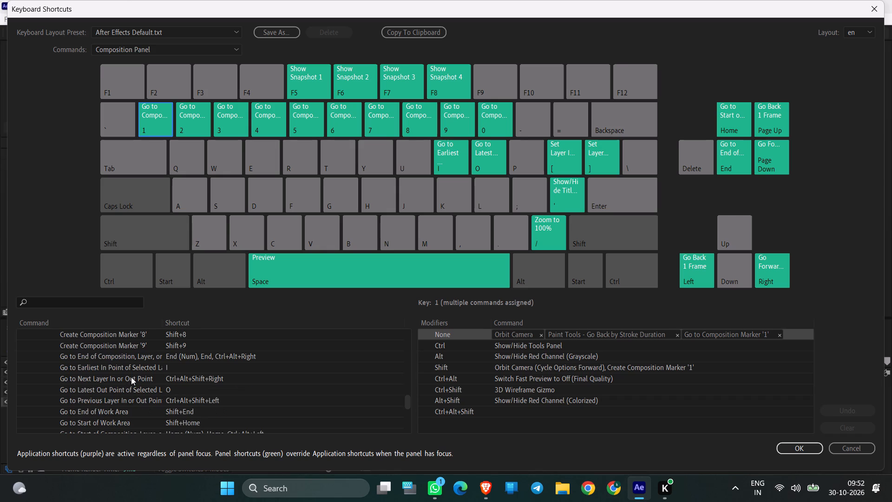
{"action": "scroll", "coordinate": [131, 377], "scroll_direction": "down", "scroll_amount": 2}
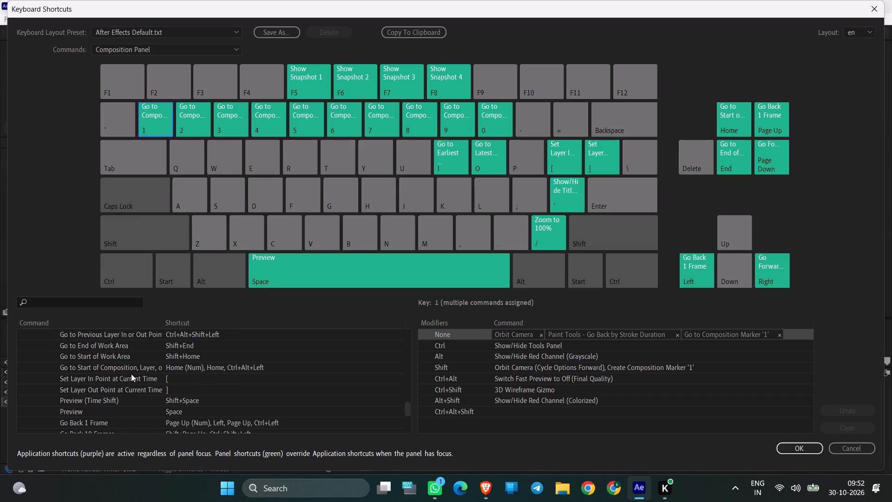
{"action": "scroll", "coordinate": [131, 374], "scroll_direction": "down", "scroll_amount": 1}
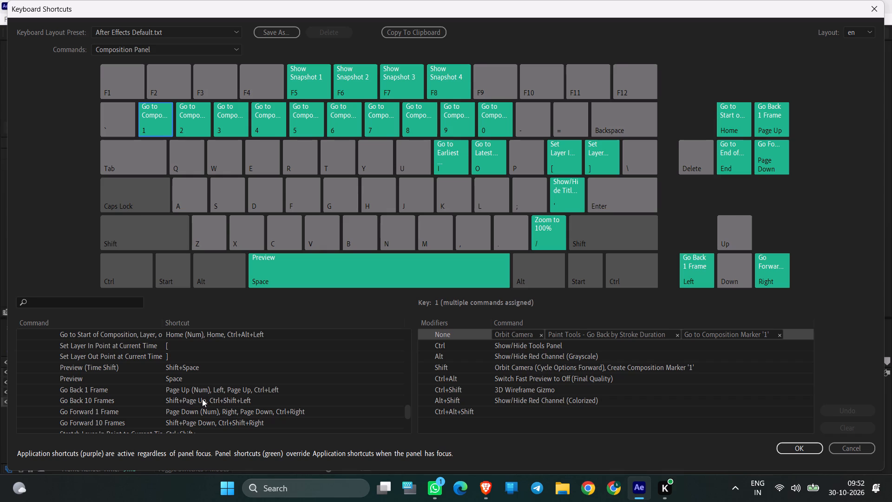
{"action": "left_click", "coordinate": [874, 2]}
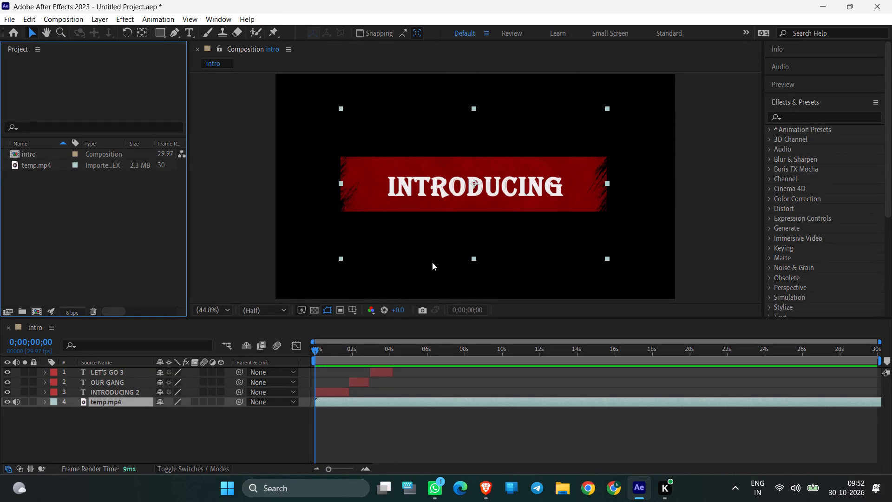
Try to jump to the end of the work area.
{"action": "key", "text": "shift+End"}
Reopen the keyboard shortcuts editor and examine the application commands, expanding the Composition group to read its shortcuts.
{"action": "left_click", "coordinate": [27, 19]}
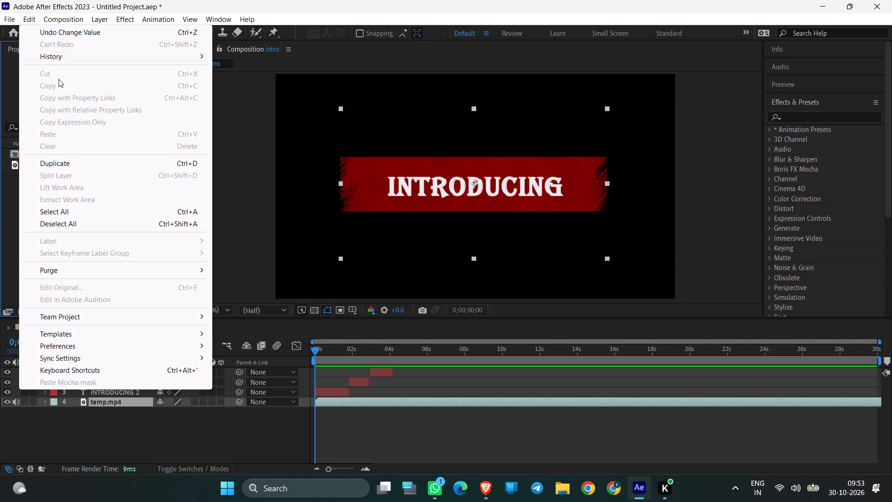
{"action": "left_click", "coordinate": [99, 369]}
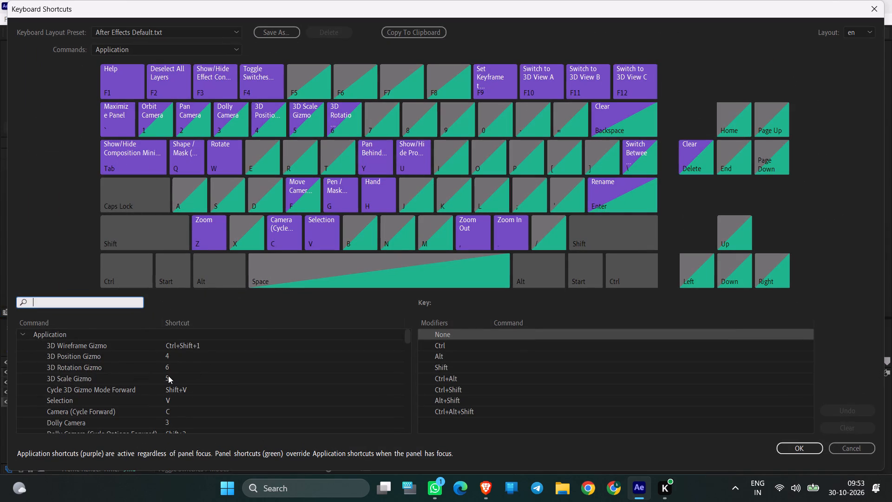
{"action": "scroll", "coordinate": [168, 376], "scroll_direction": "down", "scroll_amount": 3}
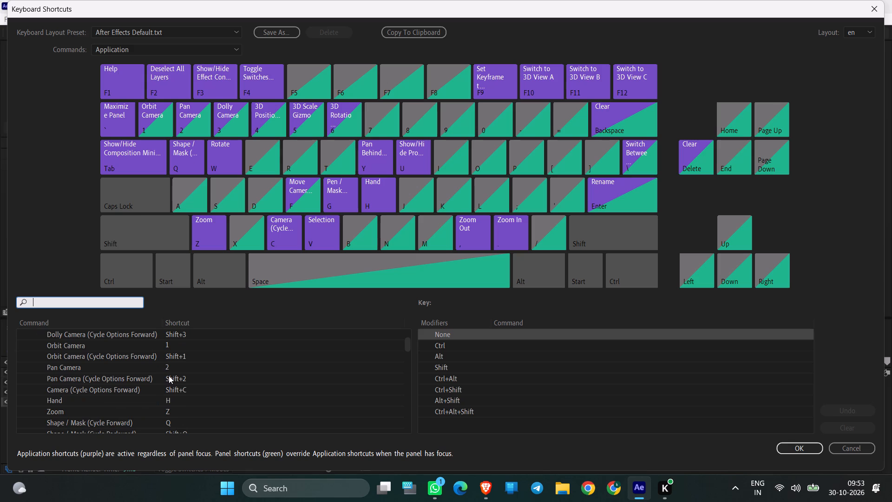
{"action": "scroll", "coordinate": [169, 376], "scroll_direction": "down", "scroll_amount": 6}
{"action": "left_click", "coordinate": [33, 355]}
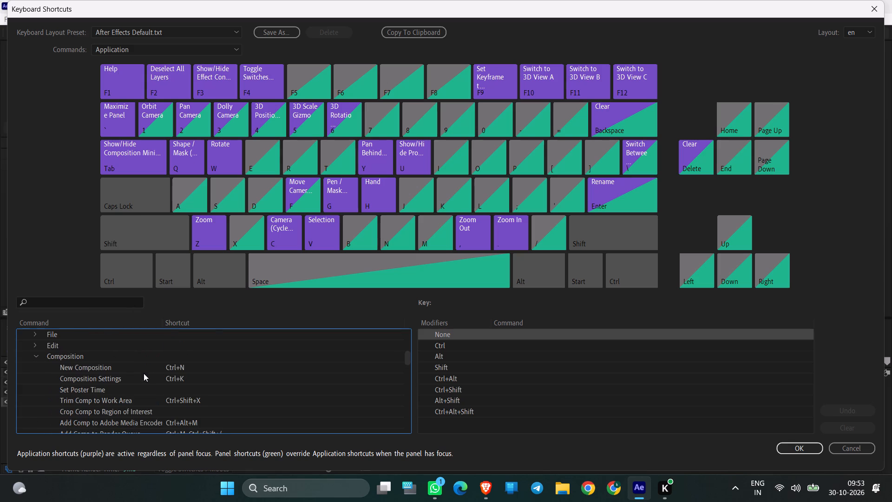
{"action": "scroll", "coordinate": [140, 377], "scroll_direction": "down", "scroll_amount": 2}
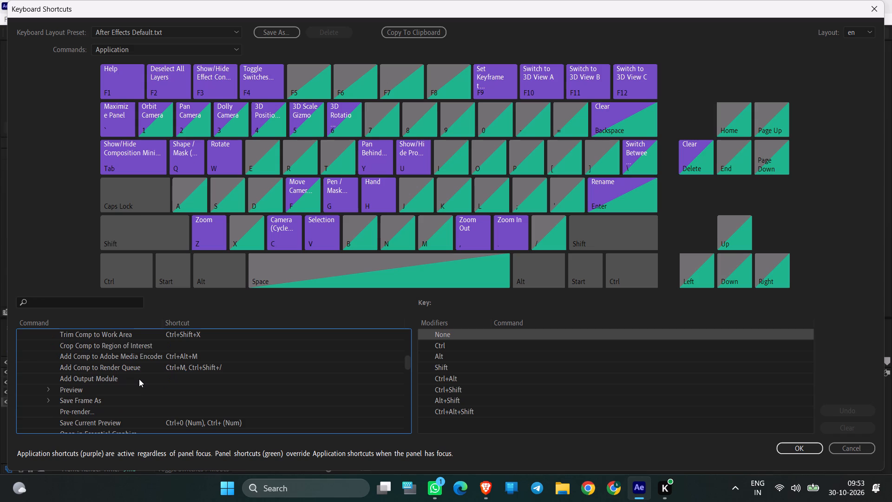
{"action": "scroll", "coordinate": [136, 381], "scroll_direction": "down", "scroll_amount": 2}
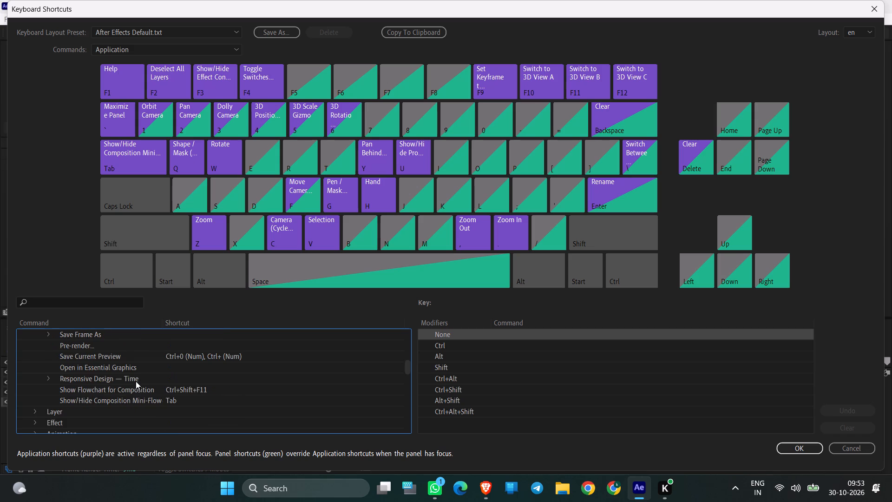
Expand the Responsive Design — Time, Save Frame As and Preview groups under Composition and read through their commands and shortcuts.
{"action": "left_click", "coordinate": [47, 377]}
{"action": "scroll", "coordinate": [67, 375], "scroll_direction": "down", "scroll_amount": 1}
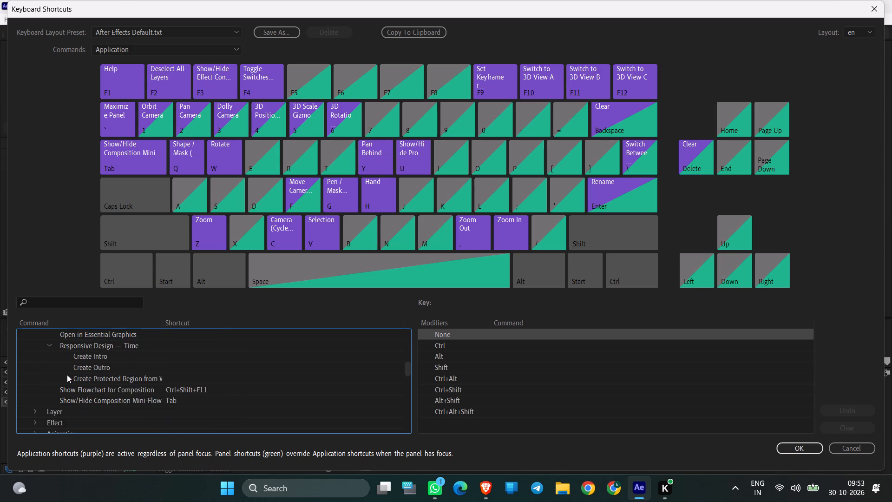
{"action": "scroll", "coordinate": [67, 375], "scroll_direction": "down", "scroll_amount": 1}
{"action": "scroll", "coordinate": [68, 375], "scroll_direction": "up", "scroll_amount": 3}
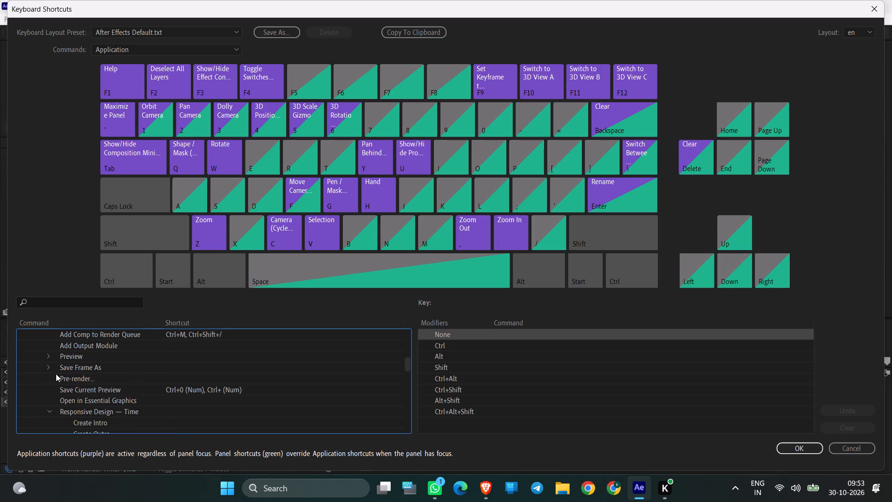
{"action": "left_click", "coordinate": [48, 366]}
{"action": "scroll", "coordinate": [73, 371], "scroll_direction": "up", "scroll_amount": 1}
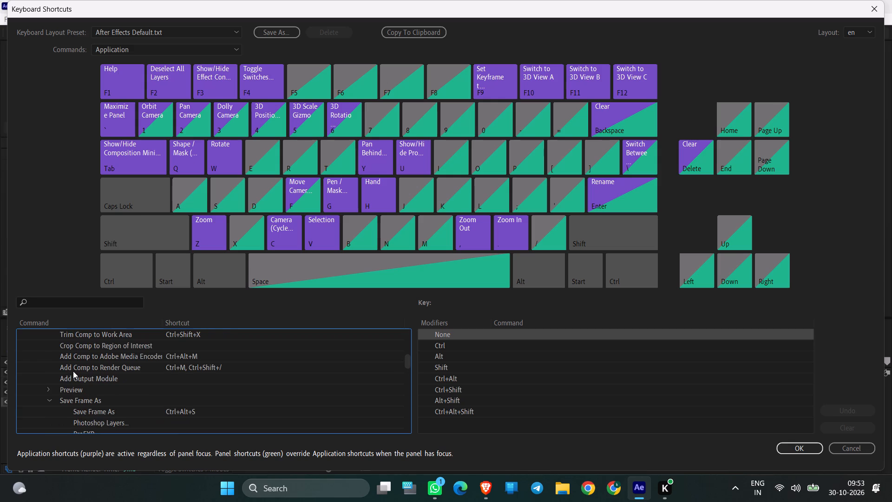
{"action": "left_click", "coordinate": [46, 387]}
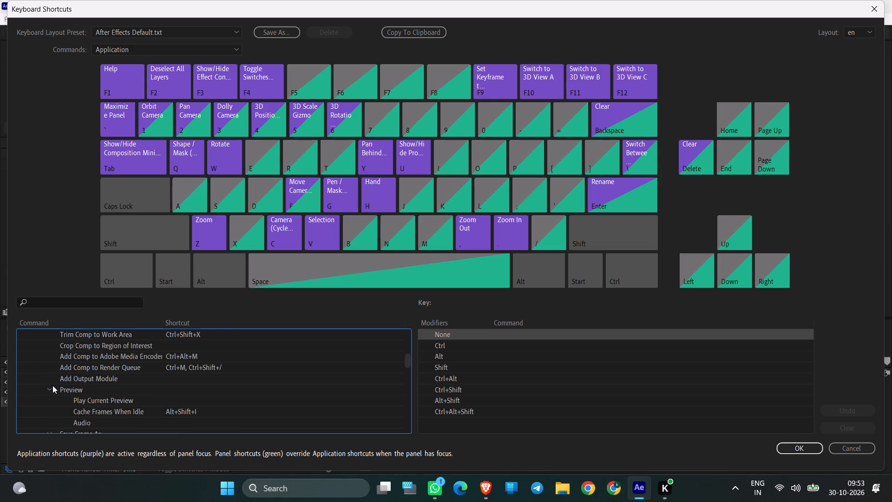
{"action": "scroll", "coordinate": [66, 384], "scroll_direction": "down", "scroll_amount": 1}
{"action": "scroll", "coordinate": [66, 384], "scroll_direction": "up", "scroll_amount": 3}
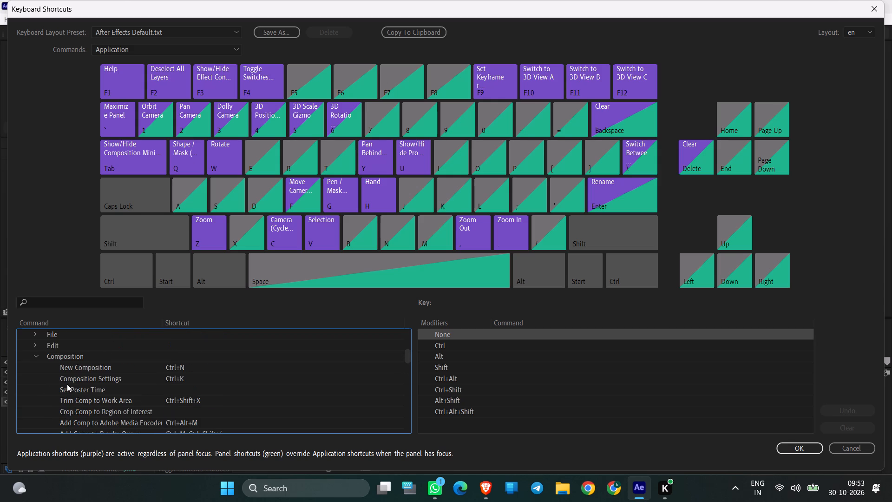
{"action": "scroll", "coordinate": [67, 384], "scroll_direction": "up", "scroll_amount": 3}
{"action": "scroll", "coordinate": [67, 384], "scroll_direction": "down", "scroll_amount": 1}
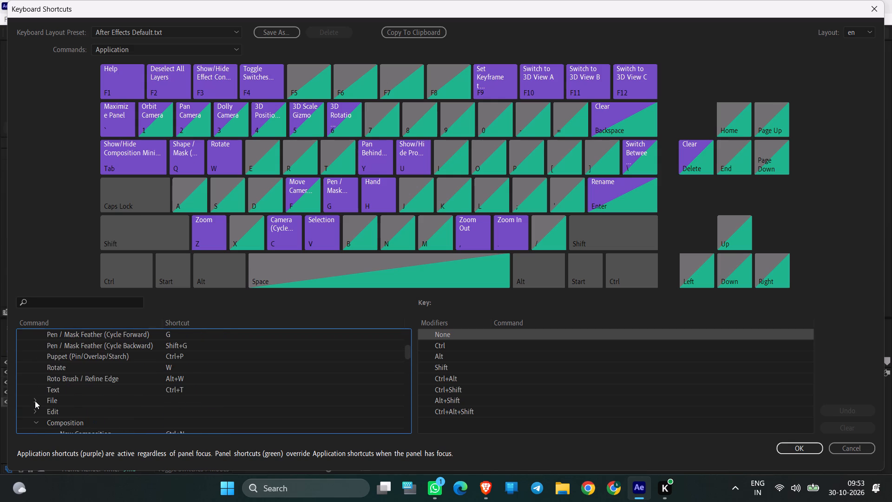
Expand the Edit group of the application commands, read its shortcuts, and look back over the tool shortcuts at the list's start.
{"action": "left_click", "coordinate": [33, 410]}
{"action": "scroll", "coordinate": [61, 395], "scroll_direction": "down", "scroll_amount": 1}
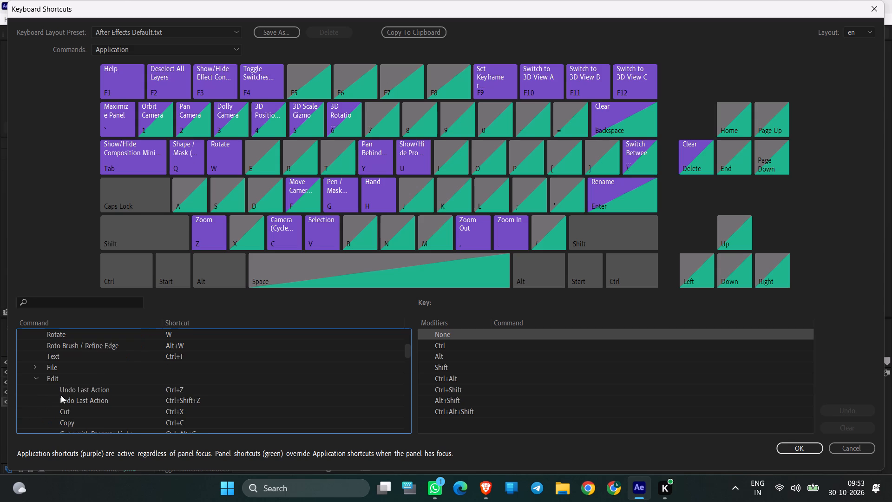
{"action": "scroll", "coordinate": [61, 395], "scroll_direction": "down", "scroll_amount": 1}
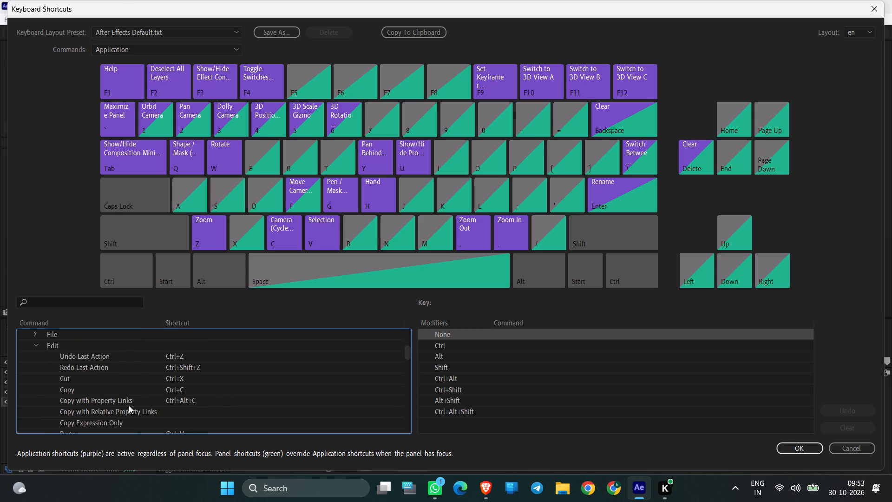
{"action": "scroll", "coordinate": [129, 405], "scroll_direction": "down", "scroll_amount": 1}
{"action": "scroll", "coordinate": [129, 405], "scroll_direction": "up", "scroll_amount": 2}
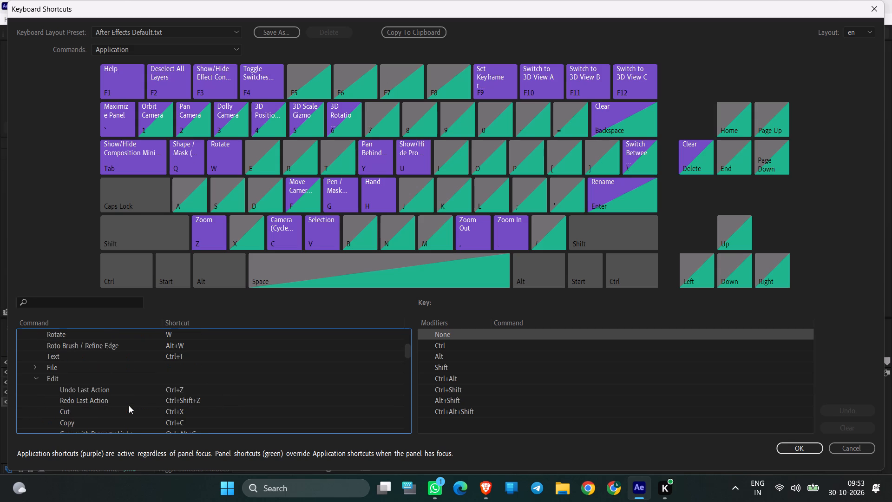
{"action": "scroll", "coordinate": [129, 405], "scroll_direction": "up", "scroll_amount": 6}
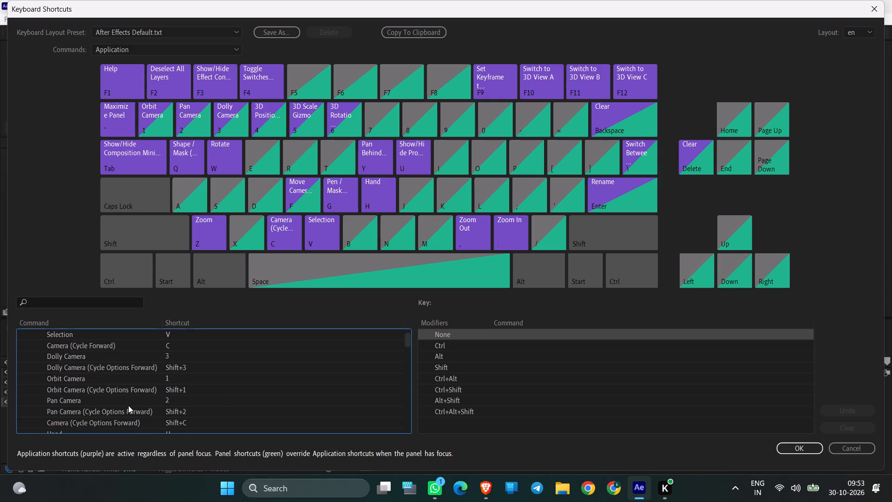
{"action": "scroll", "coordinate": [125, 408], "scroll_direction": "up", "scroll_amount": 5}
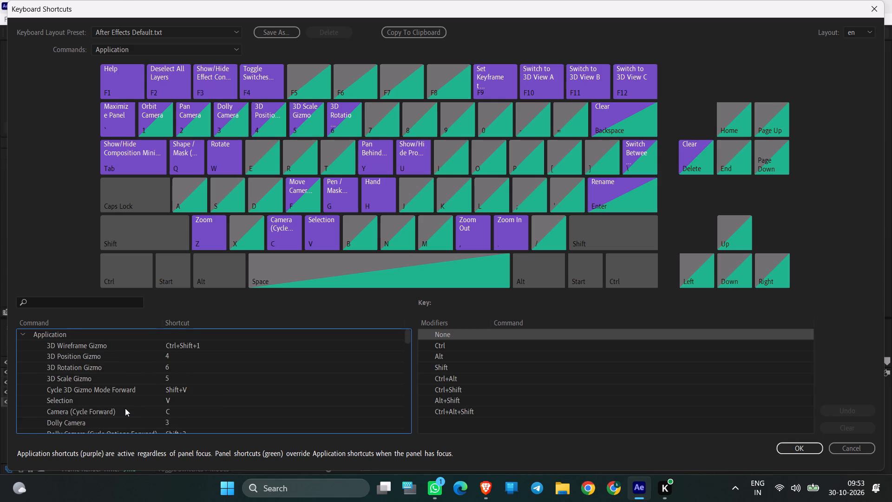
Show the Composition Panel commands and inspect what is assigned to the Home key with each modifier.
{"action": "left_click", "coordinate": [141, 52]}
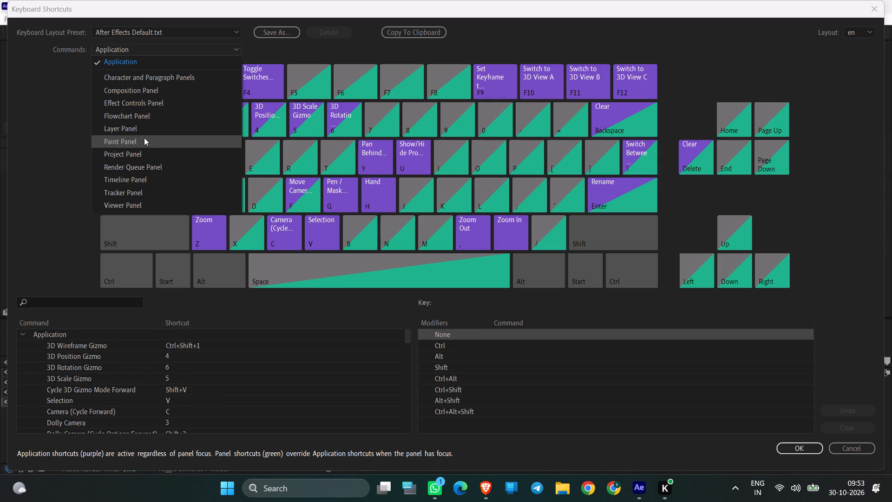
{"action": "left_click", "coordinate": [138, 93]}
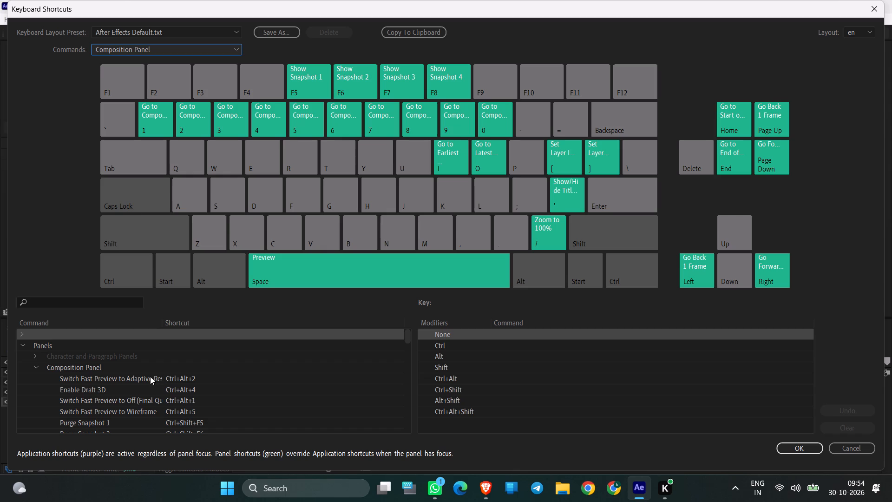
{"action": "scroll", "coordinate": [137, 378], "scroll_direction": "down", "scroll_amount": 3}
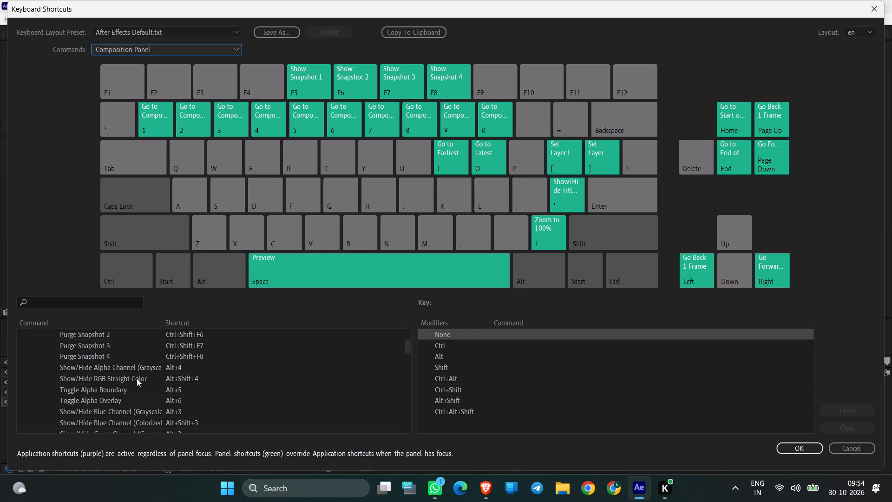
{"action": "scroll", "coordinate": [137, 378], "scroll_direction": "down", "scroll_amount": 1}
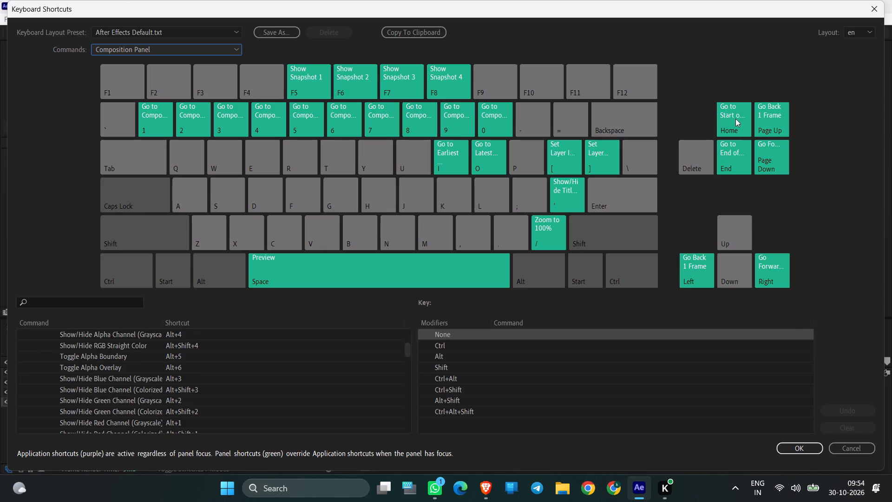
{"action": "left_click", "coordinate": [734, 119]}
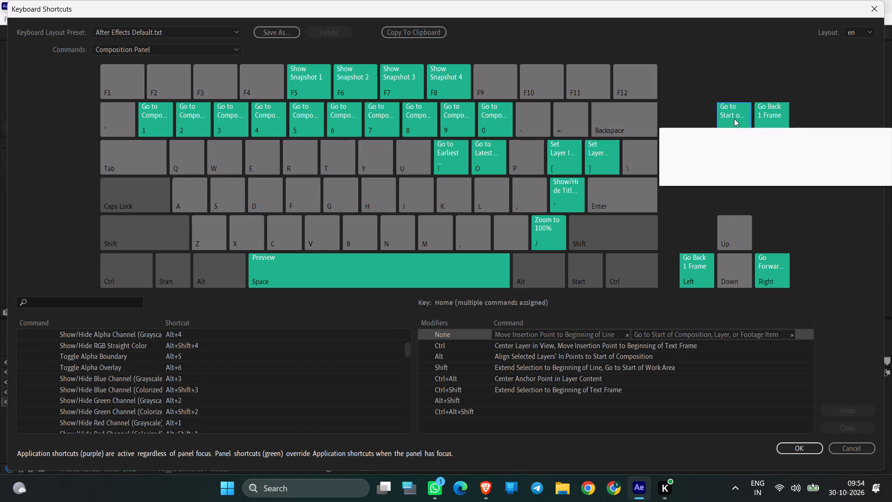
{"action": "right_click", "coordinate": [734, 119]}
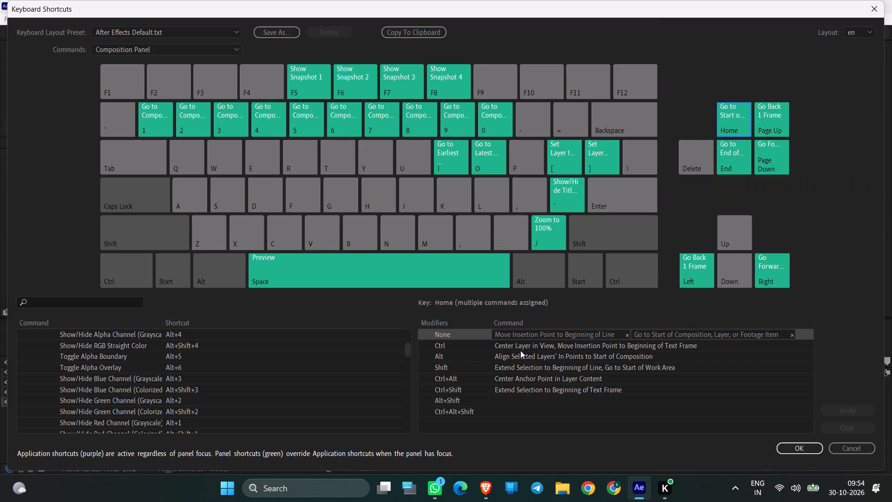
Read through the Composition Panel shortcut list from the fast preview commands to the time navigation commands.
{"action": "scroll", "coordinate": [125, 370], "scroll_direction": "up", "scroll_amount": 6}
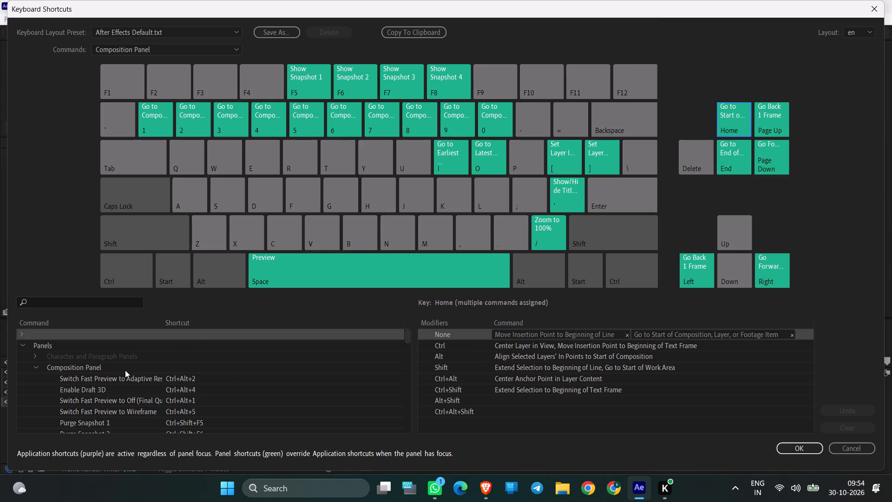
{"action": "scroll", "coordinate": [125, 370], "scroll_direction": "down", "scroll_amount": 5}
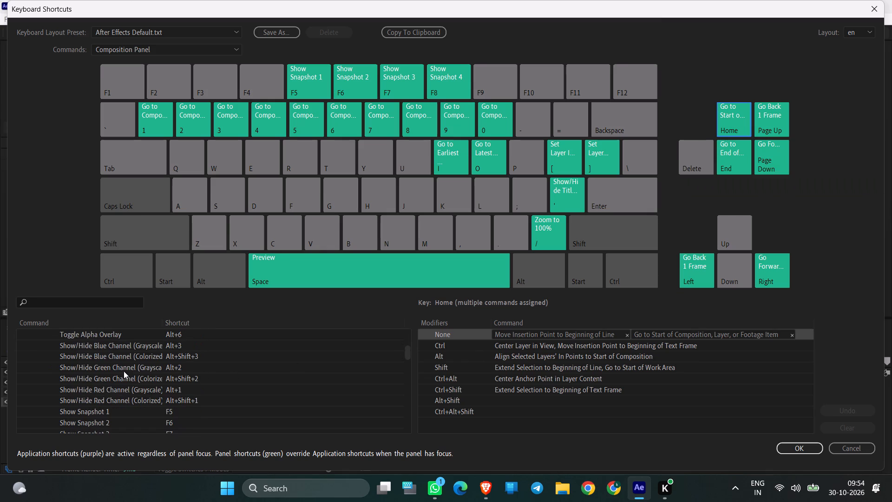
{"action": "scroll", "coordinate": [124, 371], "scroll_direction": "down", "scroll_amount": 6}
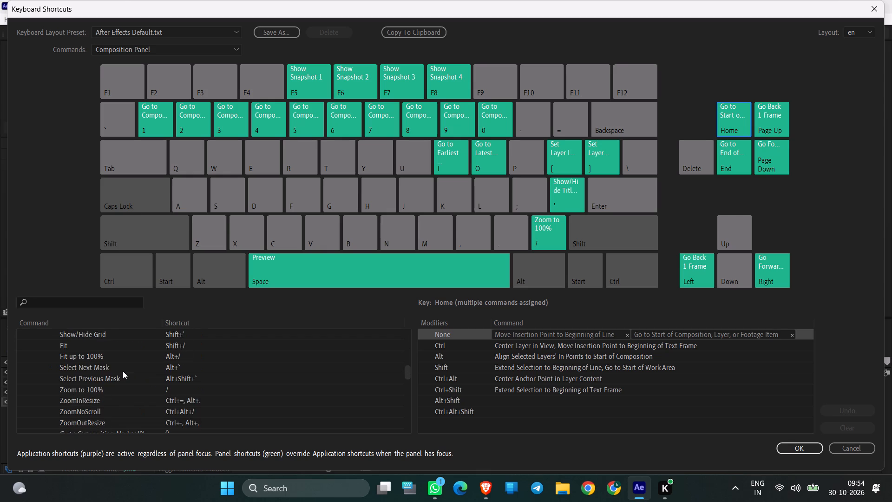
{"action": "scroll", "coordinate": [122, 371], "scroll_direction": "down", "scroll_amount": 10}
{"action": "scroll", "coordinate": [119, 372], "scroll_direction": "up", "scroll_amount": 1}
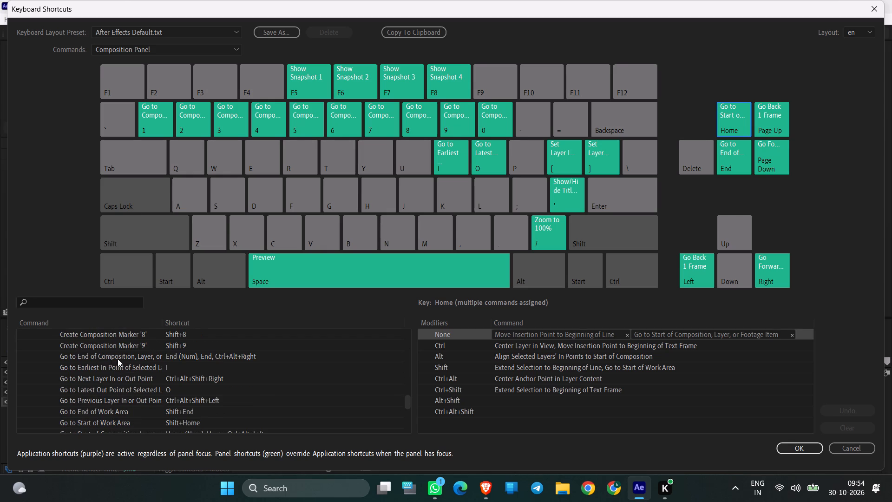
Remove the End (Num) and Ctrl+Alt+Right shortcuts from Go to End of Composition, Layer, or Footage Item, keeping End.
{"action": "left_click", "coordinate": [135, 355]}
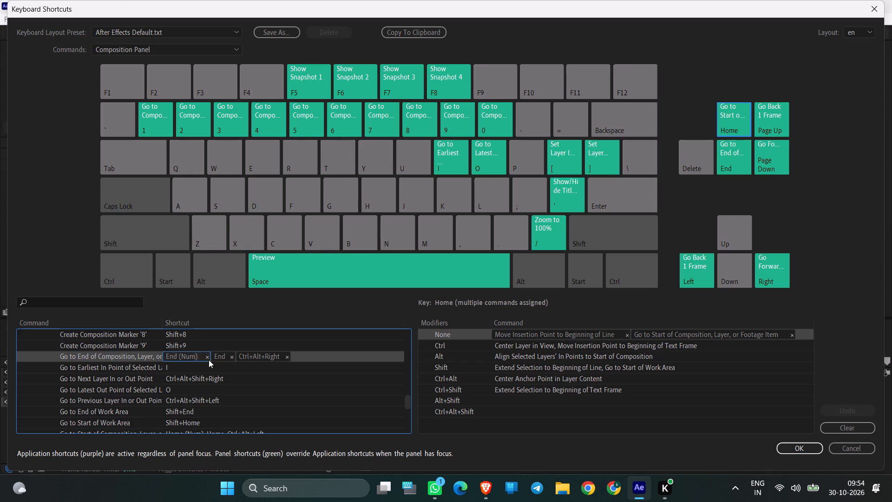
{"action": "left_click", "coordinate": [207, 356]}
{"action": "scroll", "coordinate": [266, 372], "scroll_direction": "down", "scroll_amount": 2}
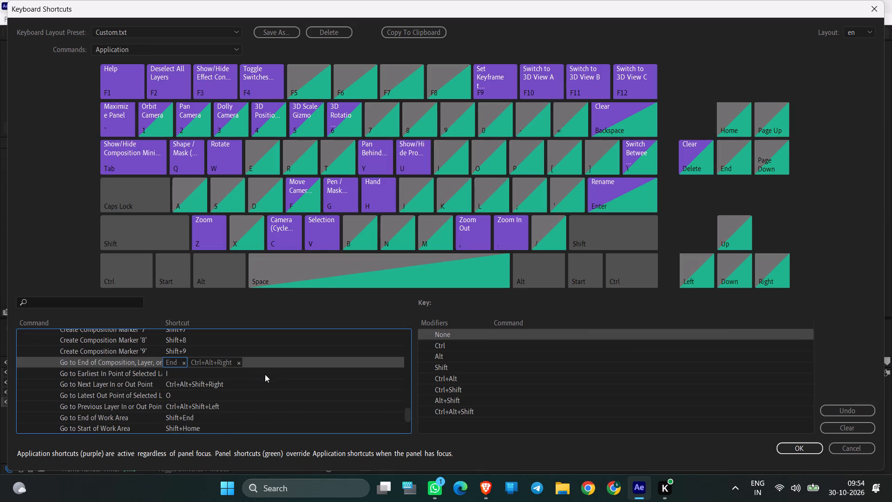
{"action": "left_click", "coordinate": [238, 363]}
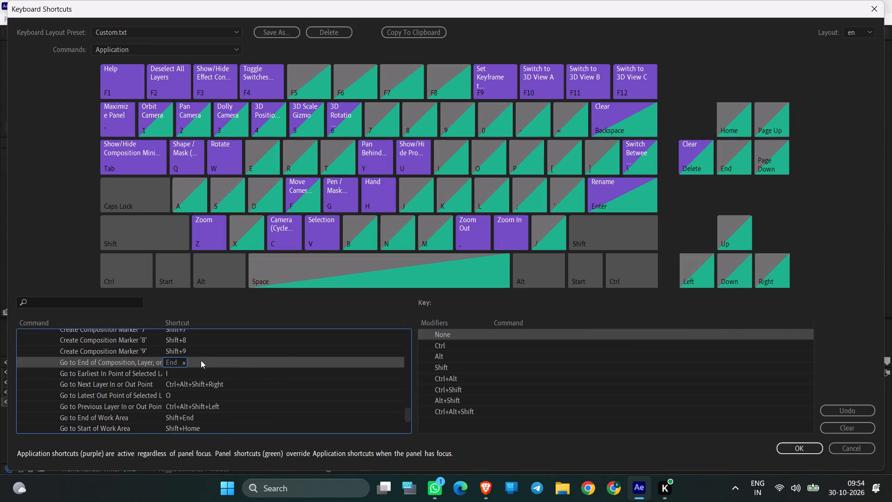
{"action": "left_click", "coordinate": [170, 360]}
Check the shortcut assigned to Go to End of Work Area against the one for Go to End of Composition.
{"action": "scroll", "coordinate": [117, 375], "scroll_direction": "down", "scroll_amount": 2}
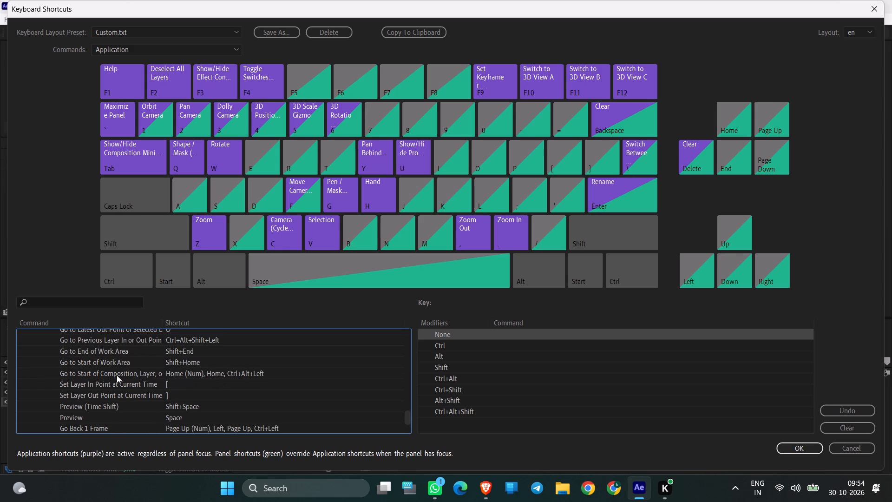
{"action": "left_click", "coordinate": [115, 350]}
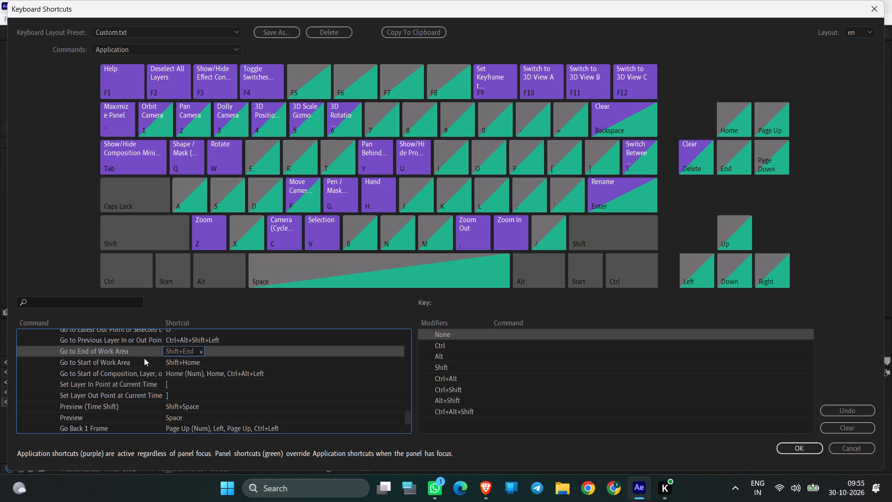
{"action": "scroll", "coordinate": [187, 355], "scroll_direction": "up", "scroll_amount": 2}
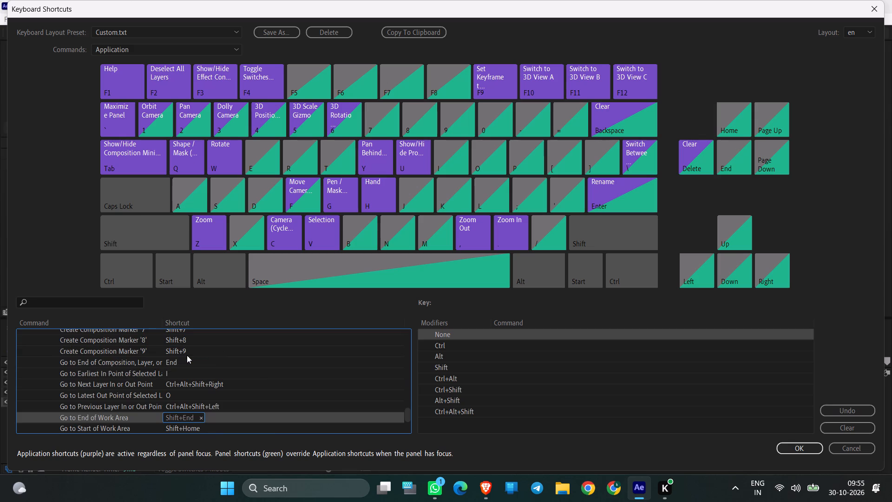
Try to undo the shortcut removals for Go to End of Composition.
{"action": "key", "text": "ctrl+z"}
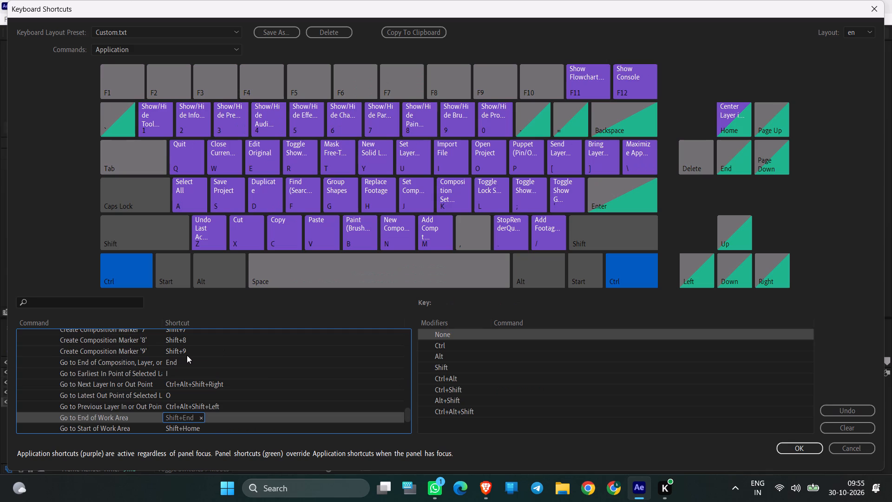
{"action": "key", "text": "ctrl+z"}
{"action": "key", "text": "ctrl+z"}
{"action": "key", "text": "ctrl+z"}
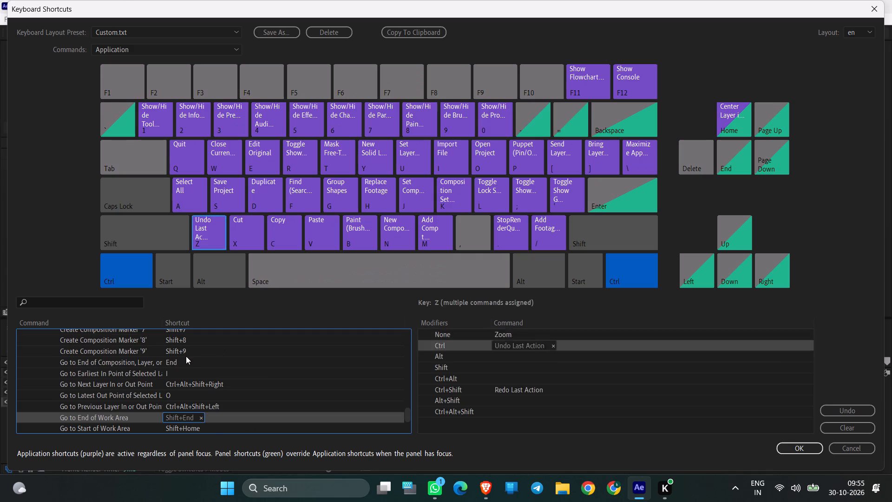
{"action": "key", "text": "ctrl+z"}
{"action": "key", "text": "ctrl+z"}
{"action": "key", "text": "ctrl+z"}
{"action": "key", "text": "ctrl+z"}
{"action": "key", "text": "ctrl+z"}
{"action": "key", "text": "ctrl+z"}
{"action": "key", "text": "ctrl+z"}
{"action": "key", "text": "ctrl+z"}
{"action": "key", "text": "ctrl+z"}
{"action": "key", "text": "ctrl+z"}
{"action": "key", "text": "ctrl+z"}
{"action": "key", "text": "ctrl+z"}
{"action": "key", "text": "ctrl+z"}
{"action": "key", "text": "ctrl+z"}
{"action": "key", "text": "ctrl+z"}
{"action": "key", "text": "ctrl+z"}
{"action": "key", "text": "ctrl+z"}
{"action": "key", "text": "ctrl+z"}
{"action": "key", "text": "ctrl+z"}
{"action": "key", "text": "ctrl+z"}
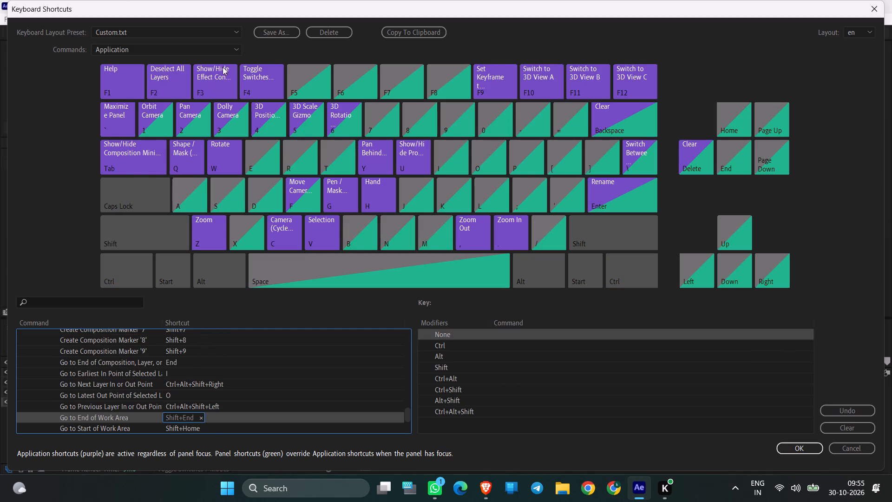
Show the Composition Panel commands and check every modifier combination from Ctrl to Ctrl+Alt+Shift for assigned commands.
{"action": "left_click", "coordinate": [229, 48]}
{"action": "left_click", "coordinate": [188, 91]}
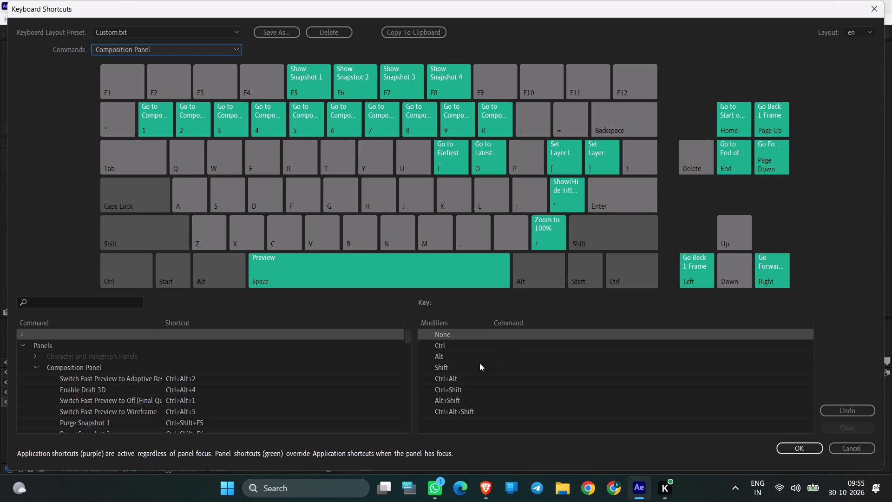
{"action": "left_click", "coordinate": [459, 343]}
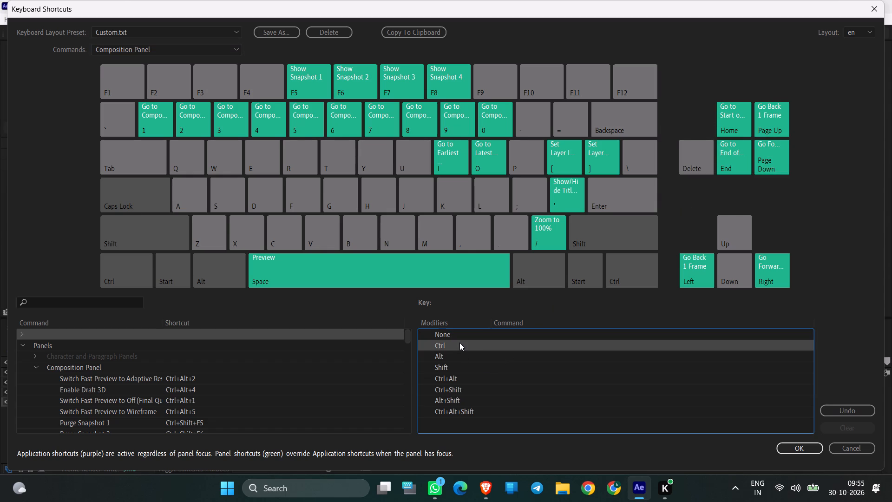
{"action": "left_click", "coordinate": [461, 357]}
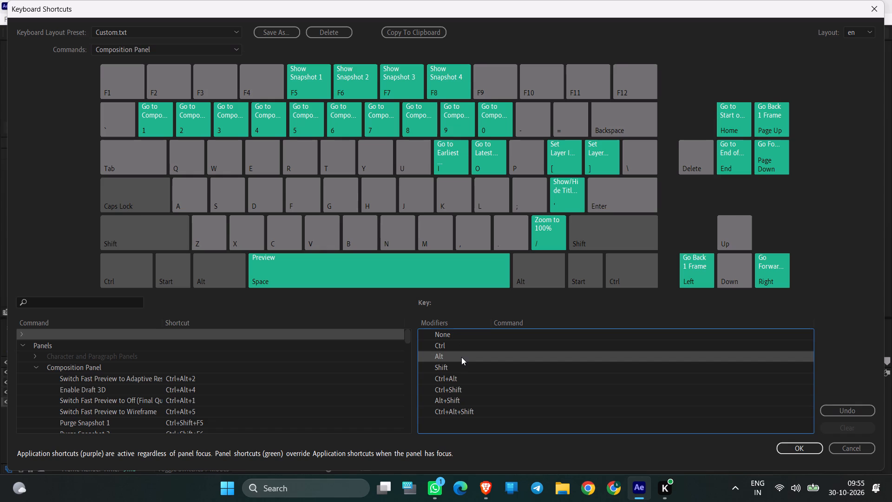
{"action": "left_click", "coordinate": [461, 368]}
{"action": "left_click", "coordinate": [460, 378]}
{"action": "left_click", "coordinate": [459, 388]}
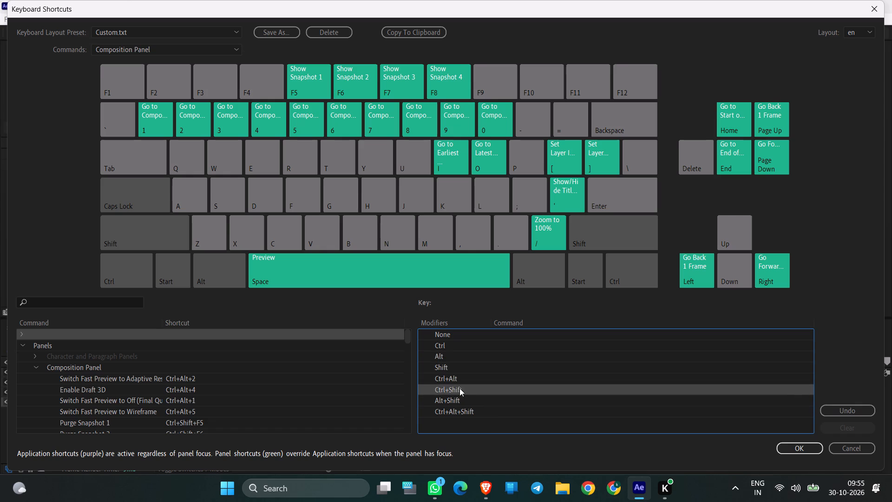
{"action": "left_click", "coordinate": [460, 397]}
{"action": "left_click", "coordinate": [460, 410]}
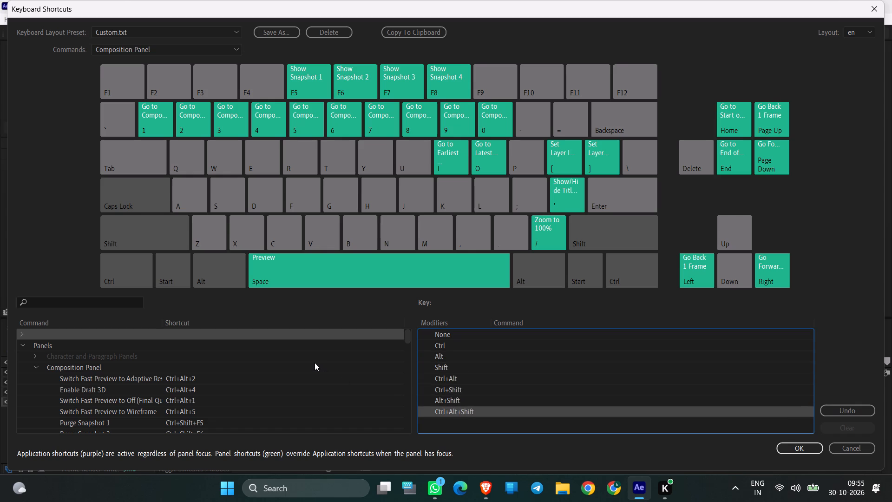
Read through the Composition Panel shortcut list to Go to End of Composition, Layer, or Footage Item and check its shortcut.
{"action": "scroll", "coordinate": [315, 363], "scroll_direction": "down", "scroll_amount": 9}
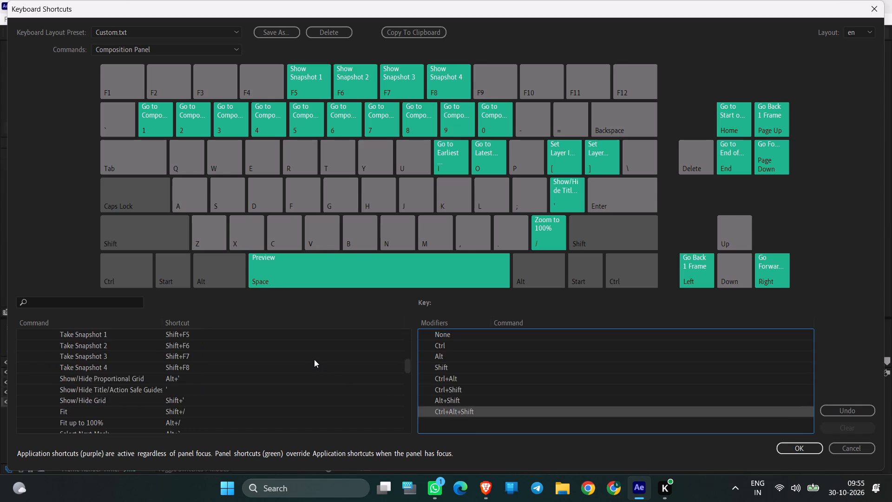
{"action": "scroll", "coordinate": [315, 358], "scroll_direction": "down", "scroll_amount": 2}
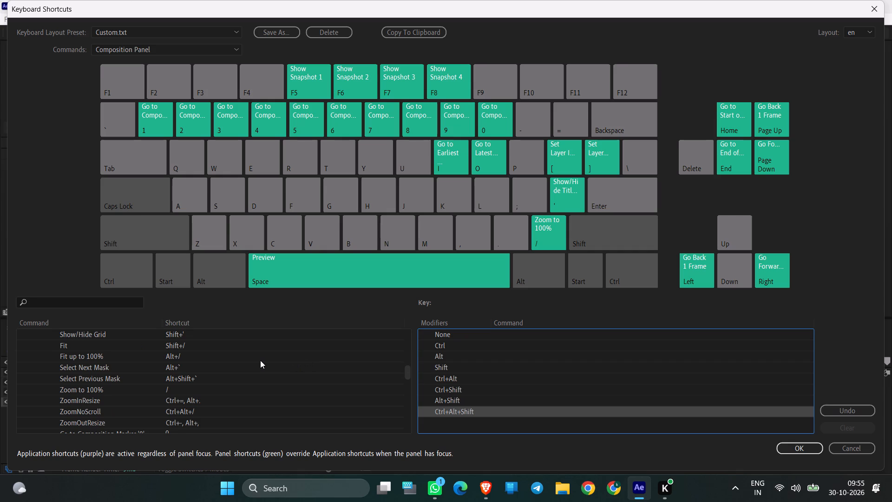
{"action": "scroll", "coordinate": [260, 360], "scroll_direction": "up", "scroll_amount": 1}
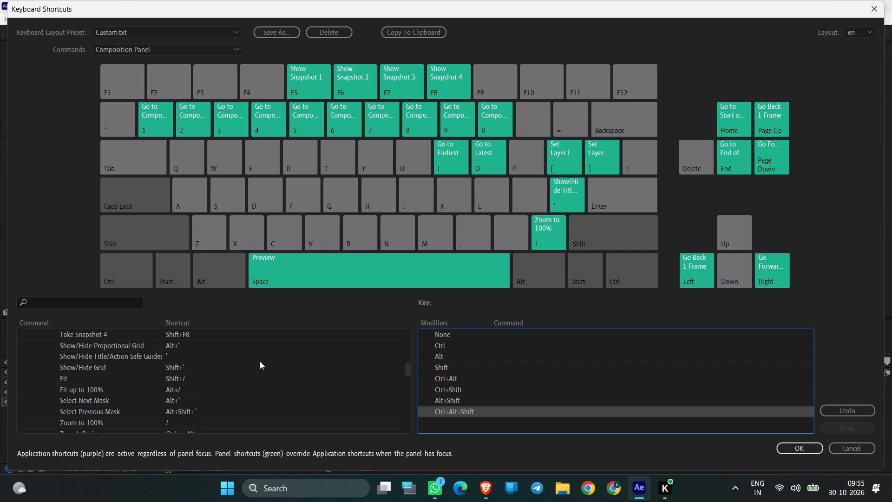
{"action": "scroll", "coordinate": [262, 356], "scroll_direction": "down", "scroll_amount": 2}
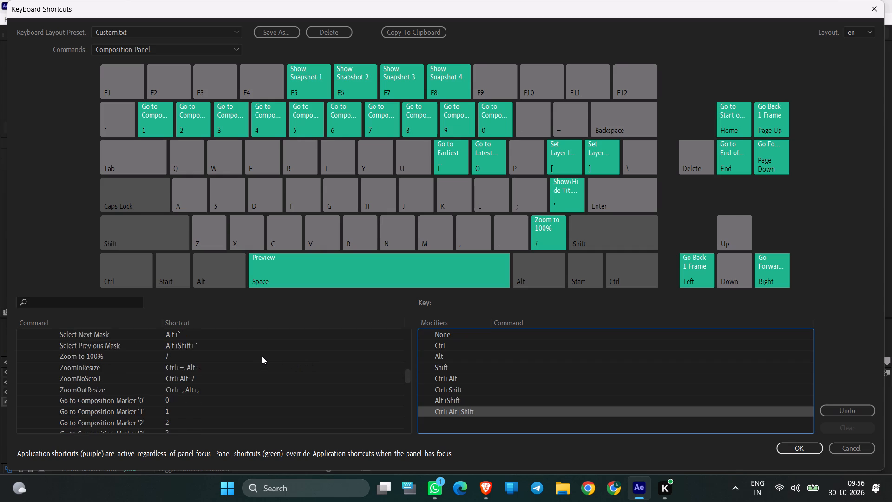
{"action": "scroll", "coordinate": [262, 356], "scroll_direction": "down", "scroll_amount": 6}
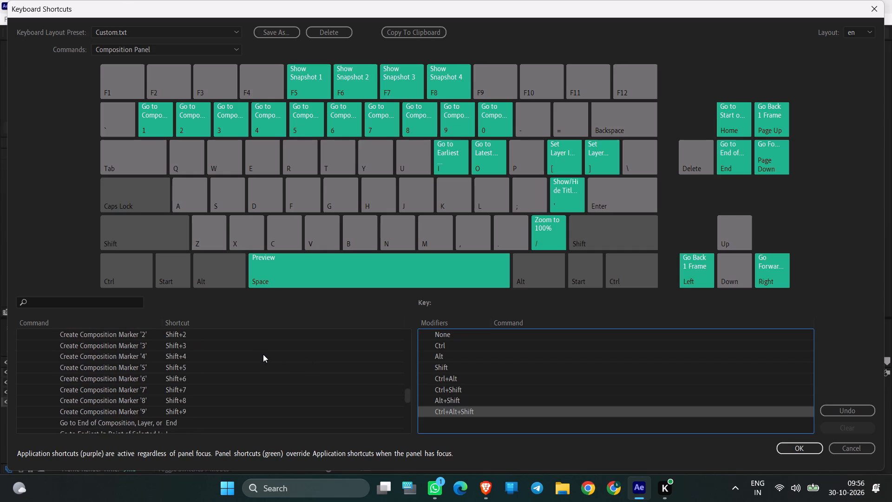
{"action": "scroll", "coordinate": [263, 354], "scroll_direction": "down", "scroll_amount": 1}
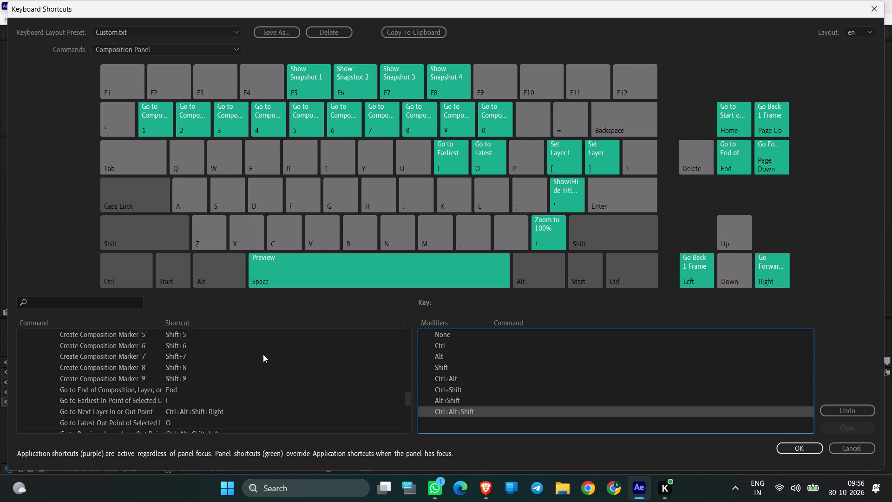
{"action": "scroll", "coordinate": [263, 354], "scroll_direction": "down", "scroll_amount": 1}
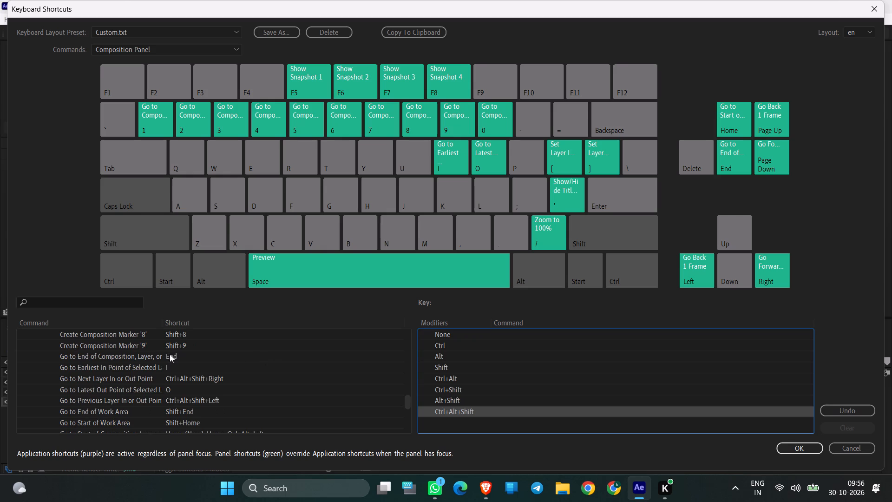
{"action": "left_click", "coordinate": [170, 354]}
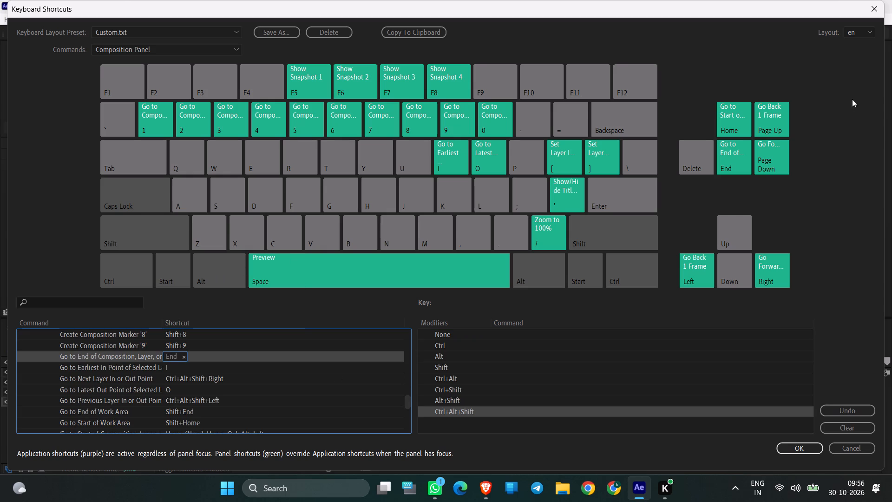
Accept the edited keyboard shortcuts and return to the intro composition.
{"action": "left_click", "coordinate": [795, 449]}
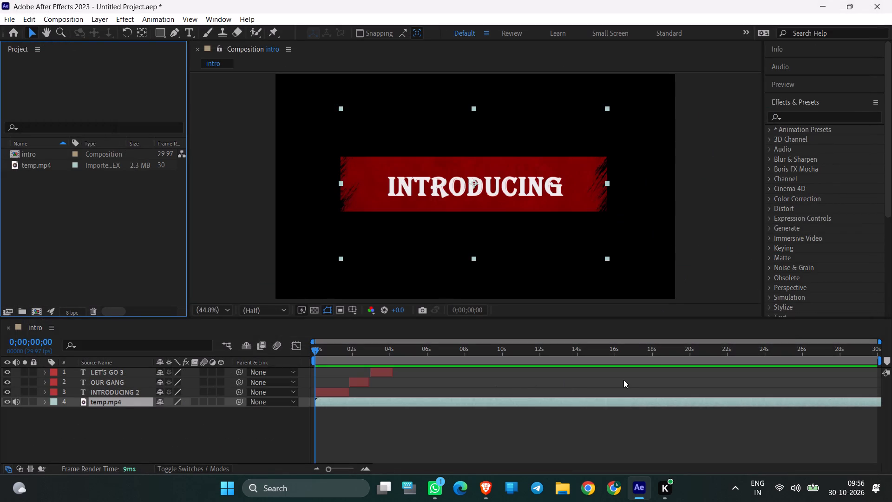
Test the shortcuts for jumping to the start and end of the intro composition.
{"action": "key", "text": "Home"}
{"action": "key", "text": "End"}
Collapse the Effects & Presets list and preview the intro from its beginning past the LET'S GO title.
{"action": "left_click", "coordinate": [806, 99]}
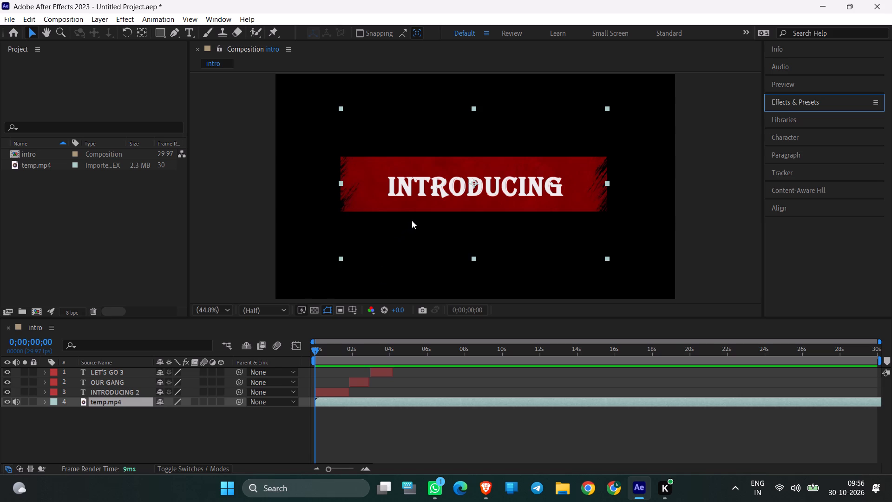
{"action": "key", "text": "space"}
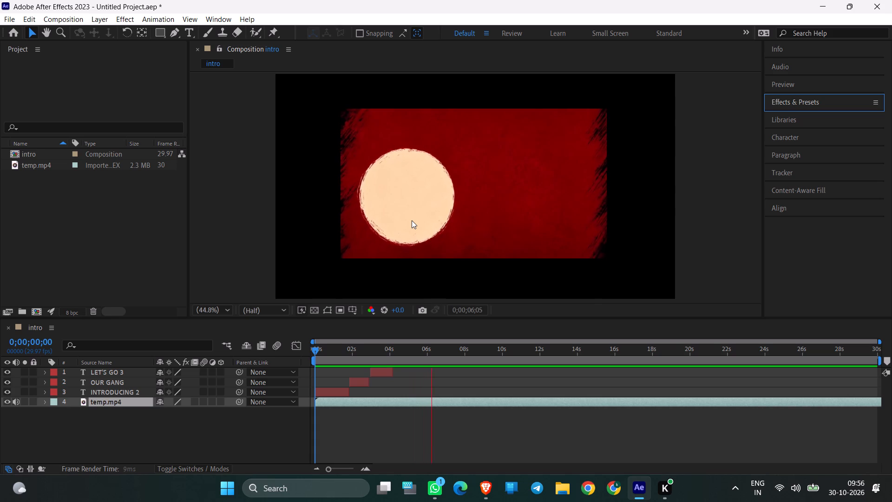
{"action": "key", "text": "space"}
Move the current time to 0;00;03;16 and bring up the character settings for the LET'S GO 3 layer.
{"action": "left_click_drag", "start_coordinate": [434, 346], "coordinate": [390, 345]}
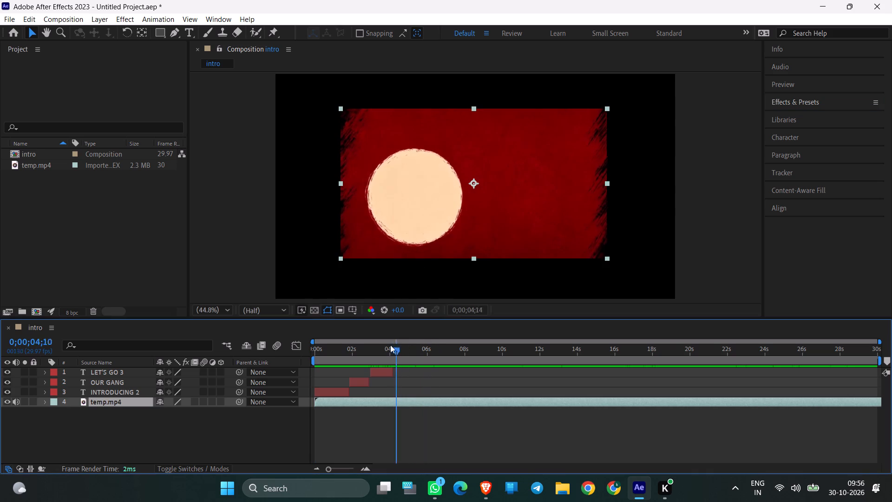
{"action": "left_click_drag", "start_coordinate": [390, 345], "coordinate": [381, 345]}
{"action": "left_click", "coordinate": [379, 373]}
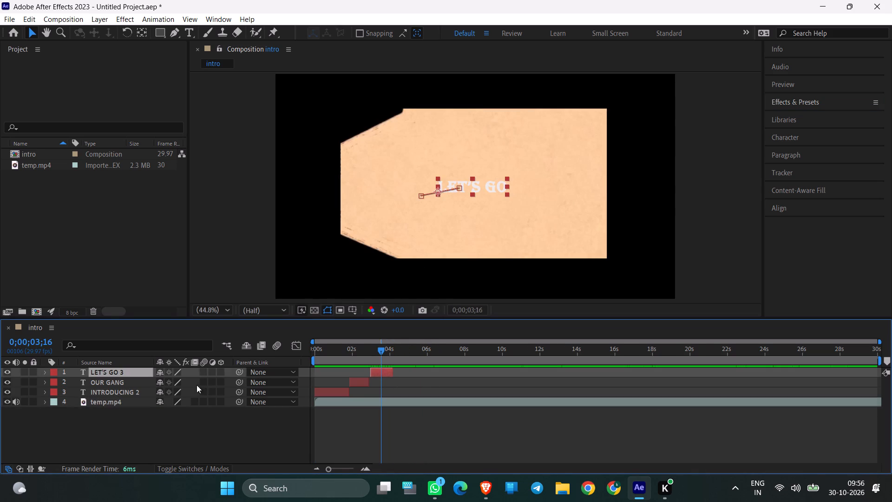
{"action": "left_click", "coordinate": [802, 136]}
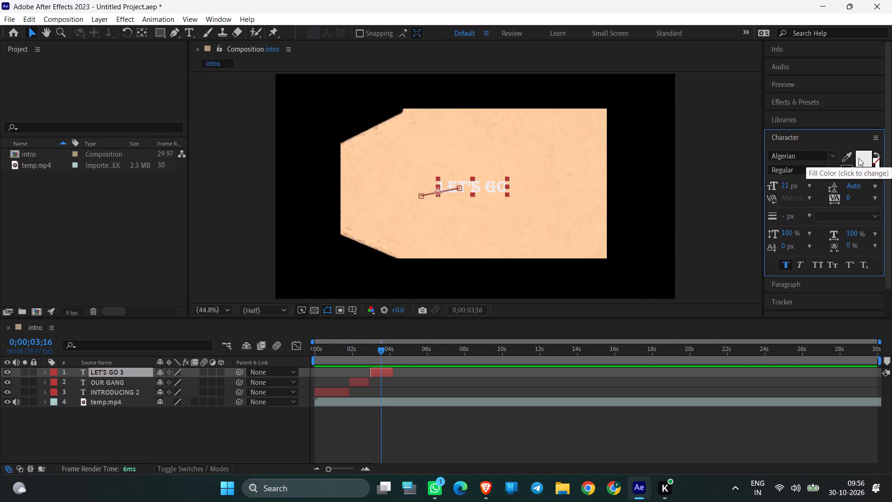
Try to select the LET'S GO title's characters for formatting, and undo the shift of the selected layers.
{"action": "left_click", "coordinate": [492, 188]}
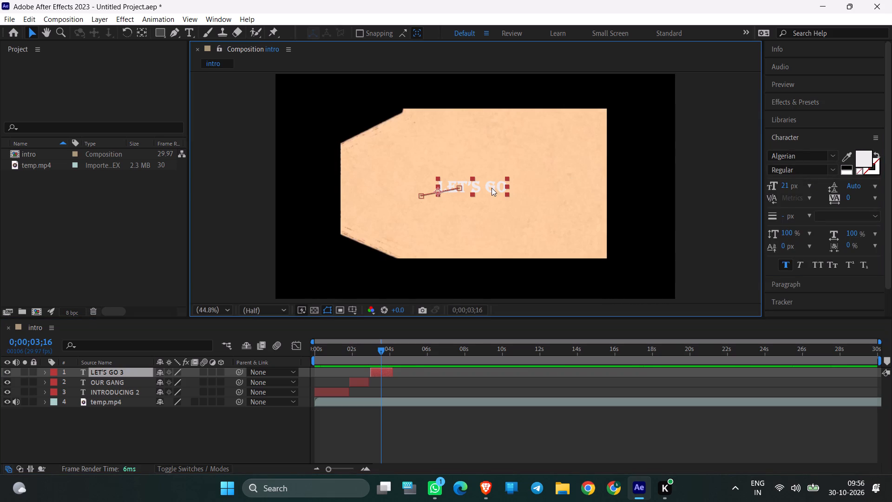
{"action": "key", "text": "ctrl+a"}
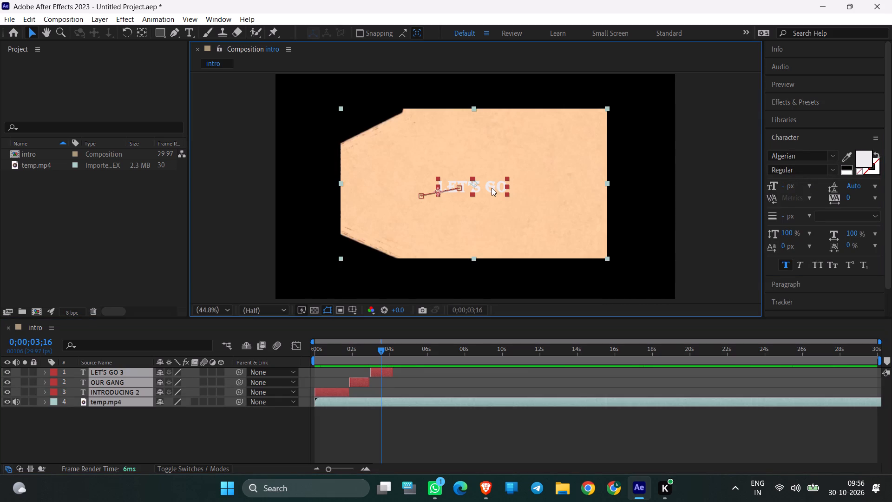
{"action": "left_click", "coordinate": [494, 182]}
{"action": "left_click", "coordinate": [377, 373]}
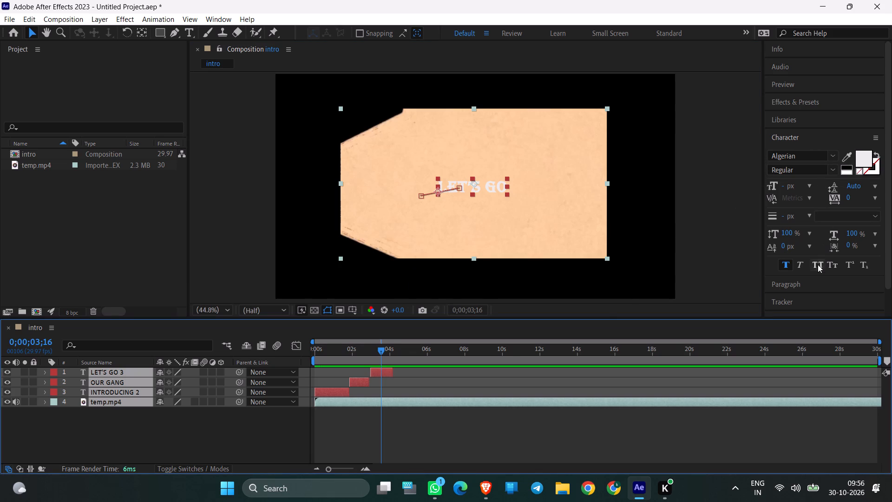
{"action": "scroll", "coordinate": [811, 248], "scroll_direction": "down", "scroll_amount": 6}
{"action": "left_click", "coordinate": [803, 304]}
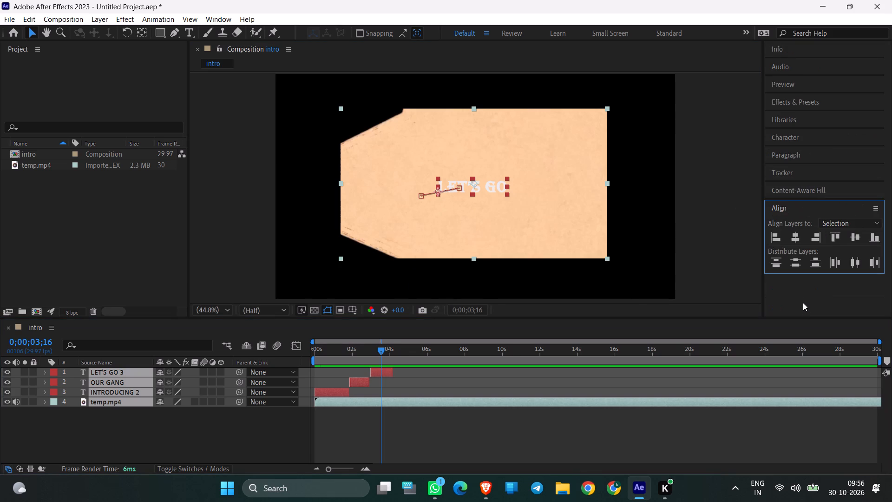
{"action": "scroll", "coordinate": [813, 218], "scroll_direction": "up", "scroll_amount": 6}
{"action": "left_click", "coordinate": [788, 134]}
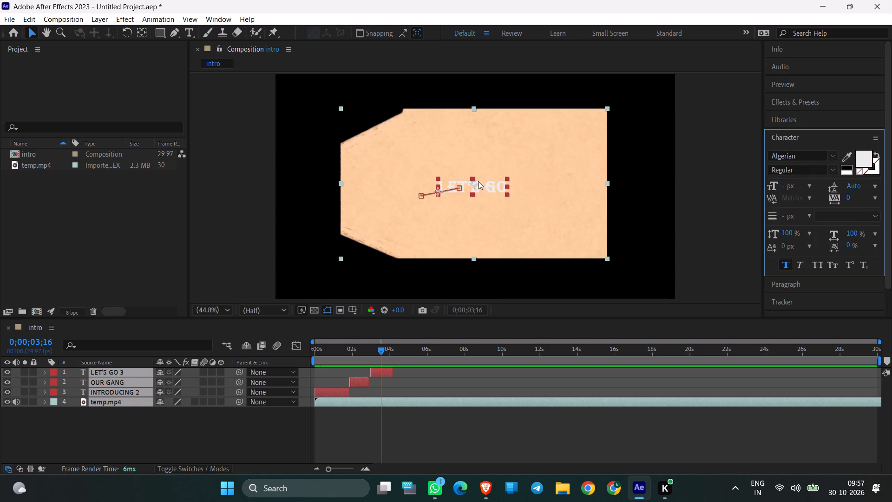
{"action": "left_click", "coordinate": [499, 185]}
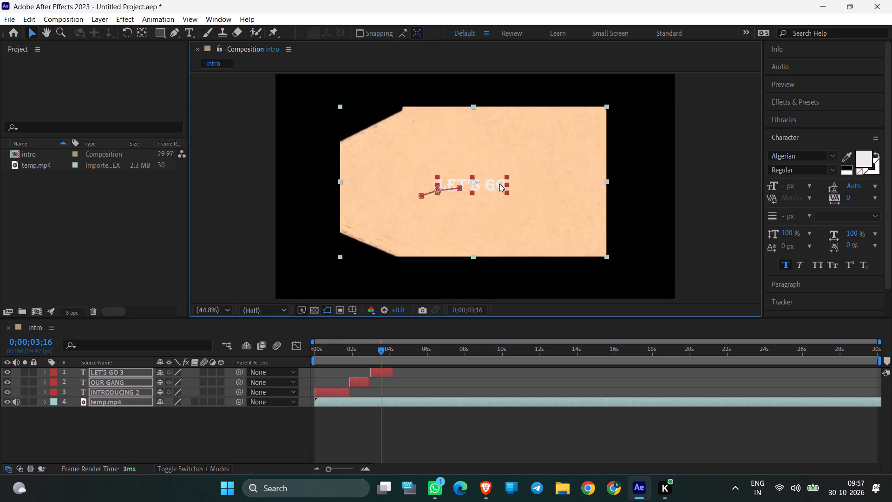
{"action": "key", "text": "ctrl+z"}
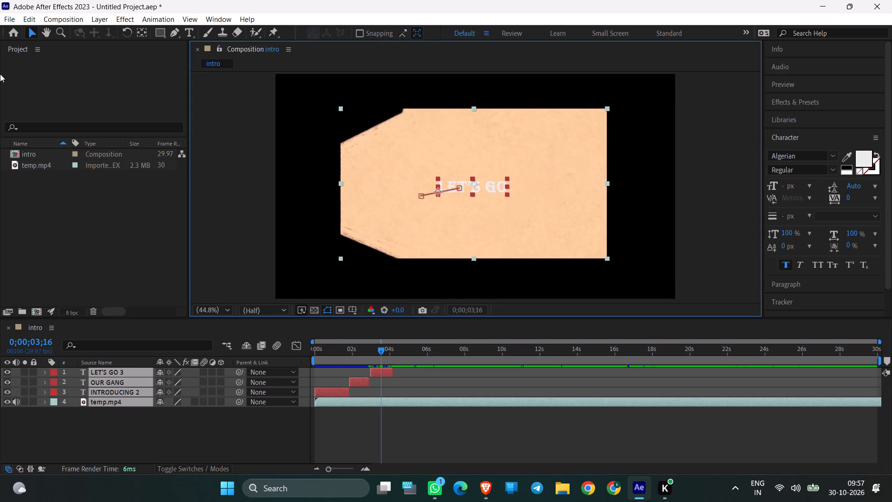
Clear the selection of all four layers and select only the LET'S GO 3 text layer.
{"action": "left_click", "coordinate": [97, 370]}
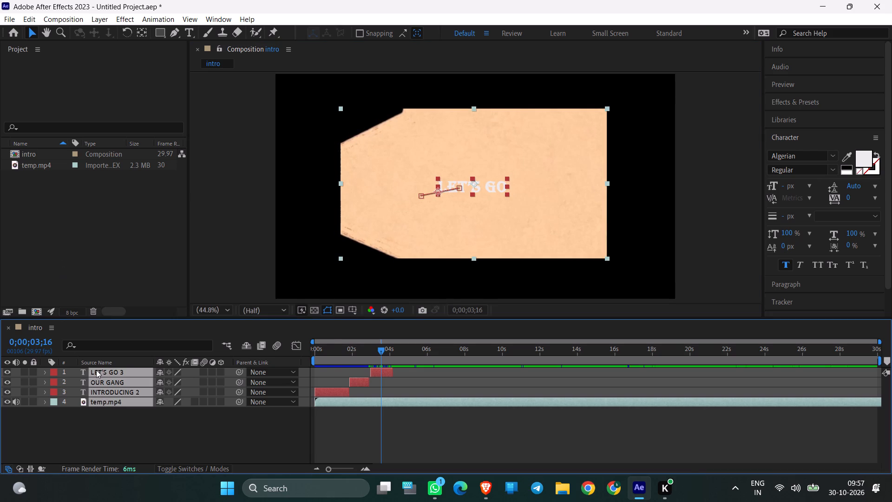
{"action": "left_click", "coordinate": [42, 373]}
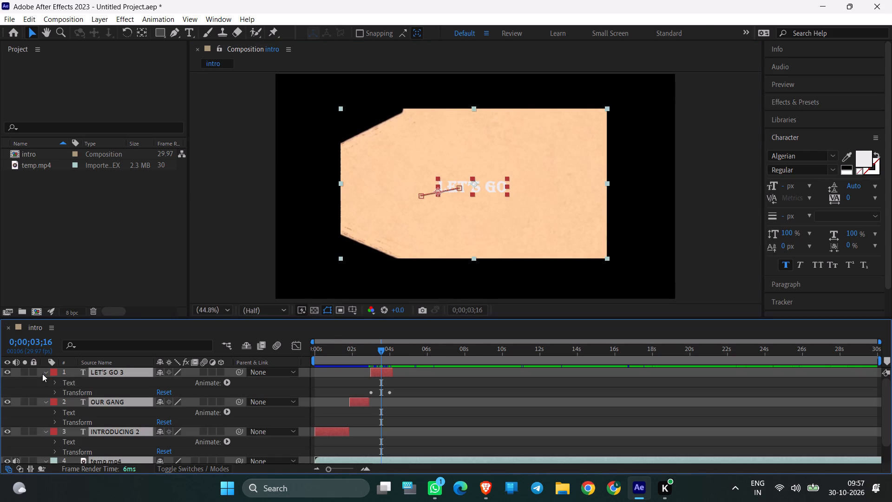
{"action": "left_click", "coordinate": [46, 373]}
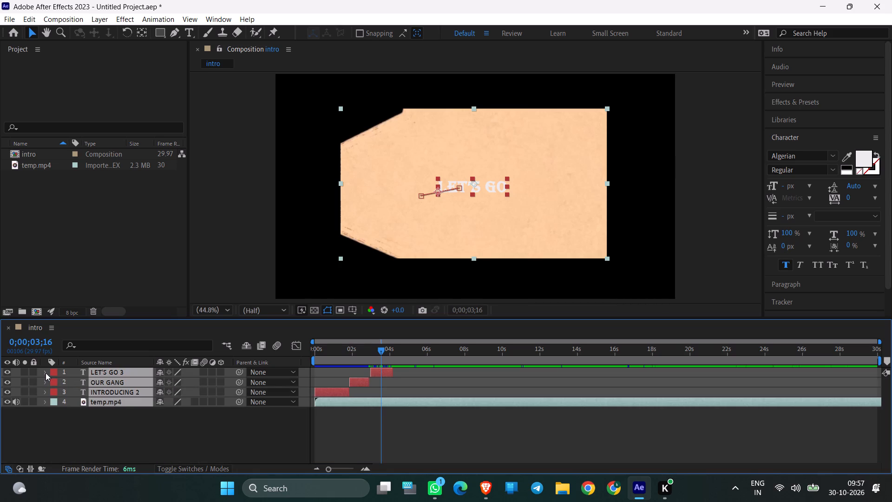
{"action": "left_click", "coordinate": [109, 440]}
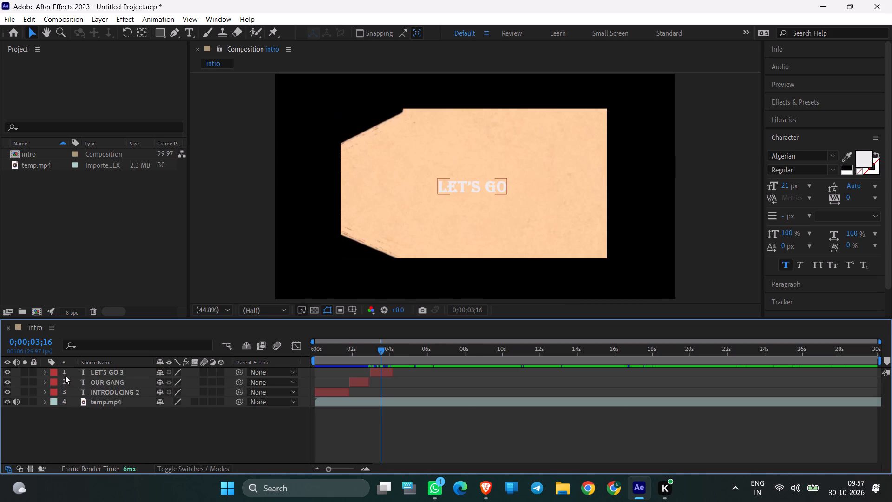
{"action": "left_click", "coordinate": [474, 182]}
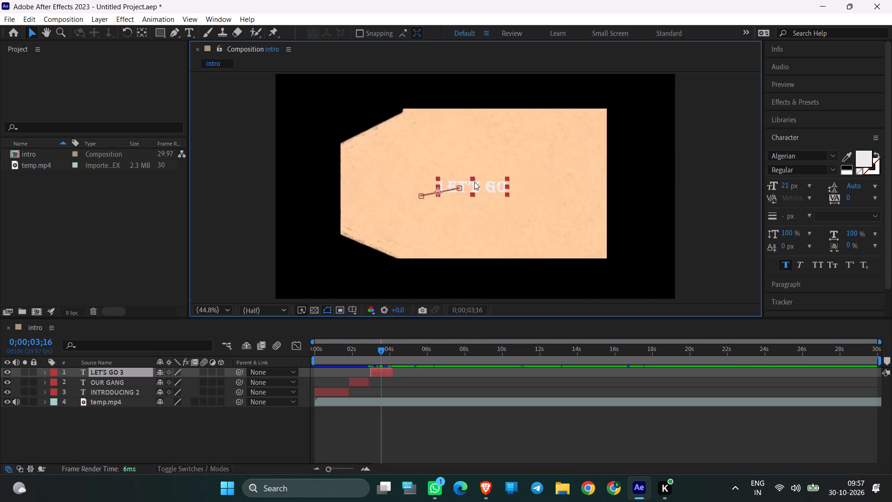
Expand the LET'S GO 3 layer's Text properties and examine the available text animator properties.
{"action": "left_click", "coordinate": [43, 370]}
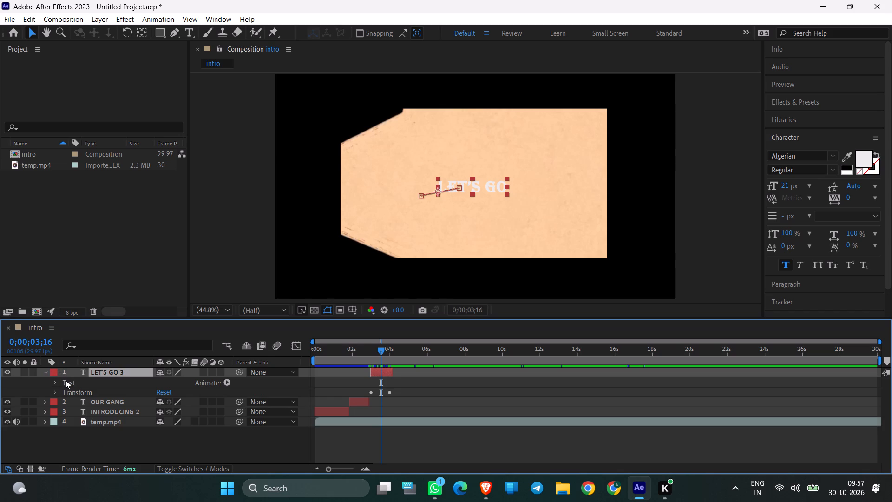
{"action": "left_click", "coordinate": [66, 380]}
{"action": "left_click", "coordinate": [53, 382]}
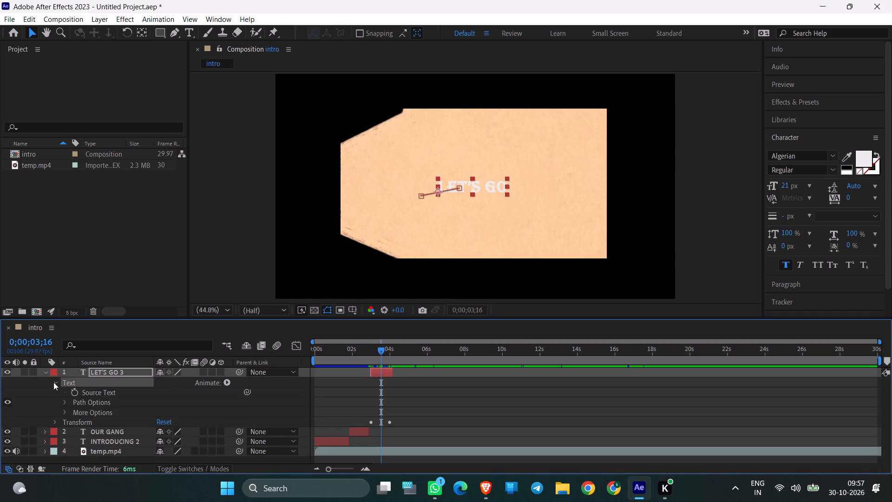
{"action": "left_click", "coordinate": [131, 371]}
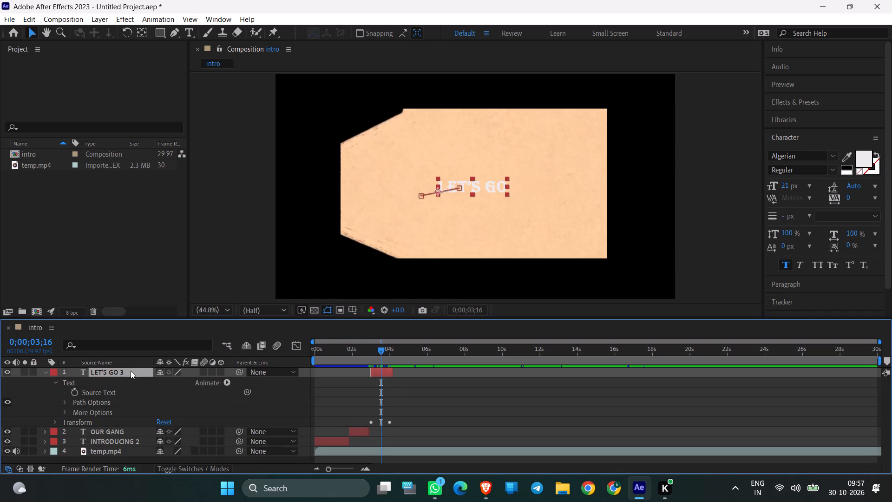
{"action": "left_click", "coordinate": [227, 383]}
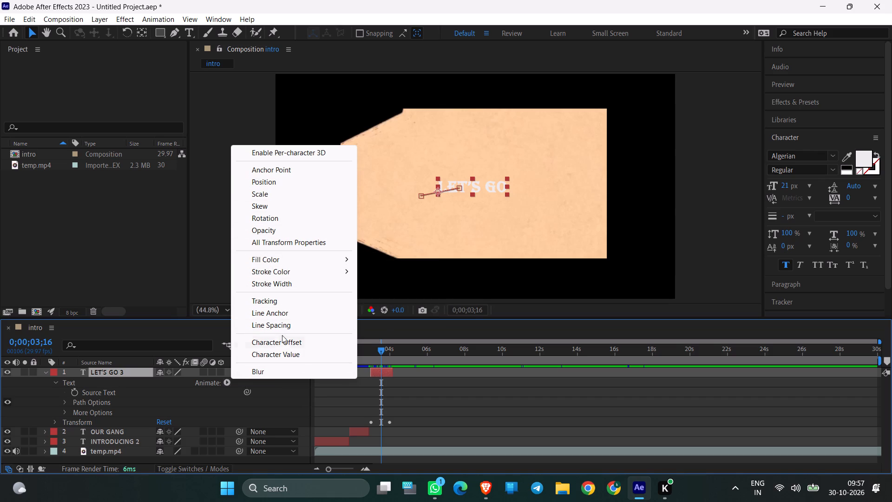
{"action": "left_click", "coordinate": [171, 390]}
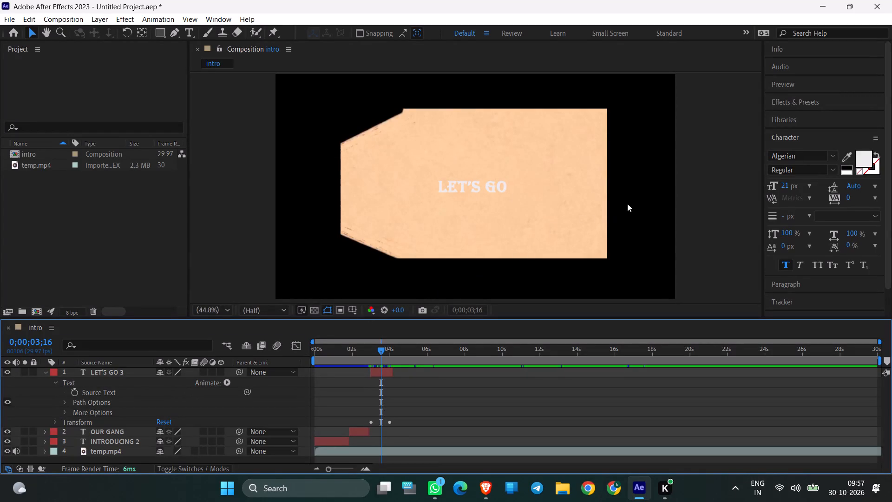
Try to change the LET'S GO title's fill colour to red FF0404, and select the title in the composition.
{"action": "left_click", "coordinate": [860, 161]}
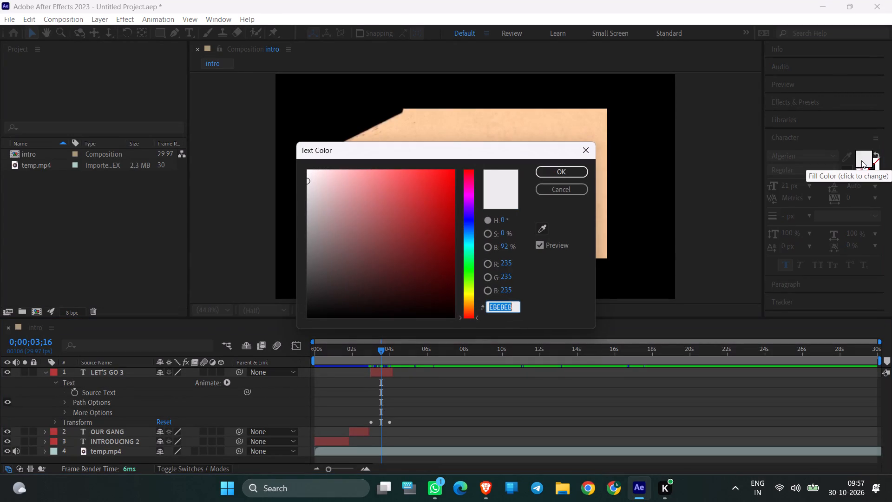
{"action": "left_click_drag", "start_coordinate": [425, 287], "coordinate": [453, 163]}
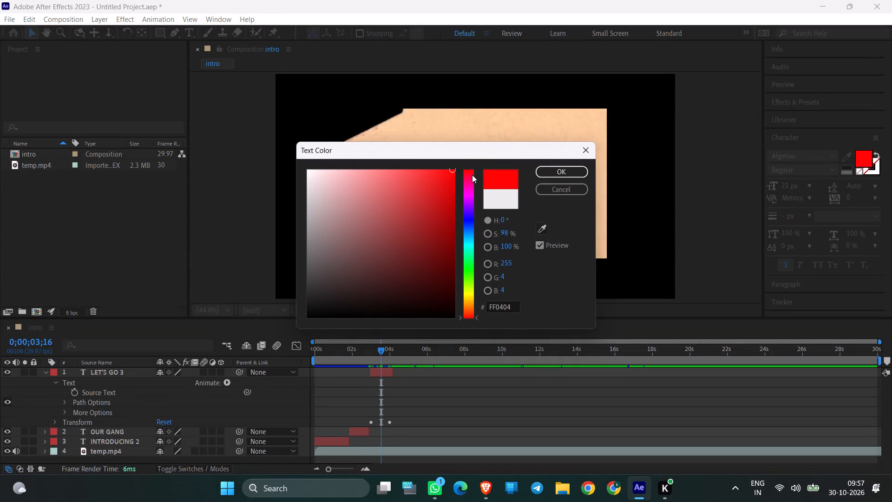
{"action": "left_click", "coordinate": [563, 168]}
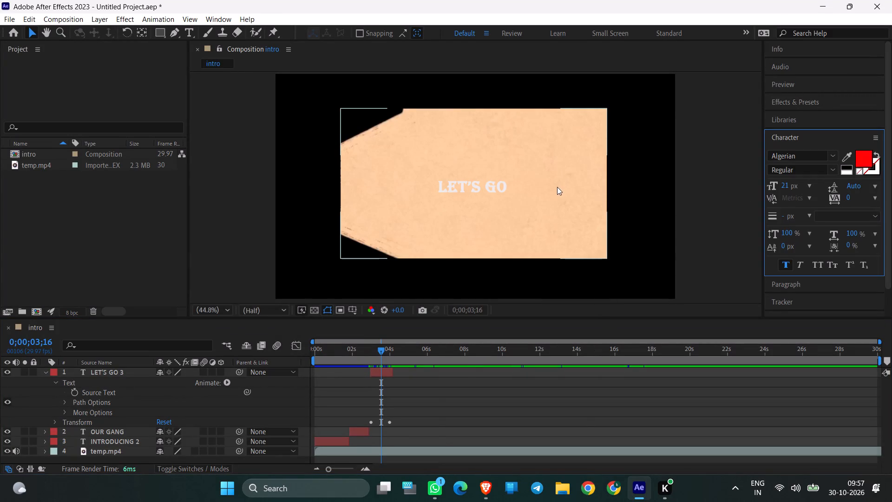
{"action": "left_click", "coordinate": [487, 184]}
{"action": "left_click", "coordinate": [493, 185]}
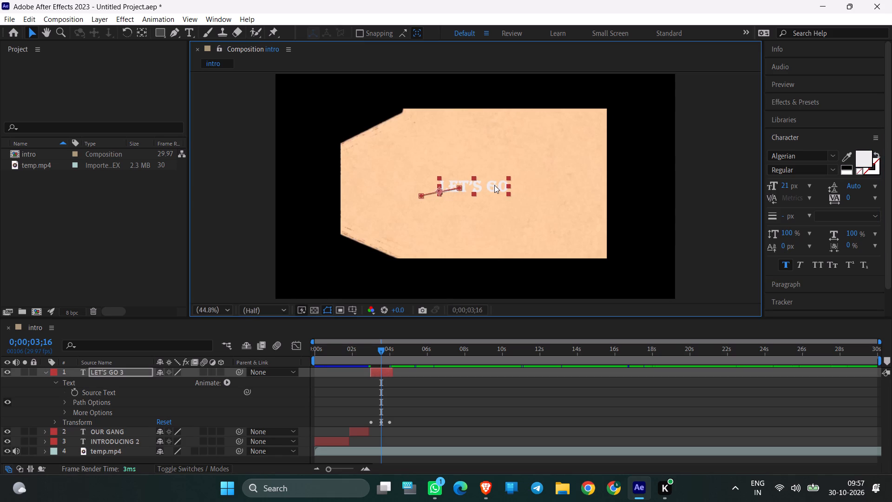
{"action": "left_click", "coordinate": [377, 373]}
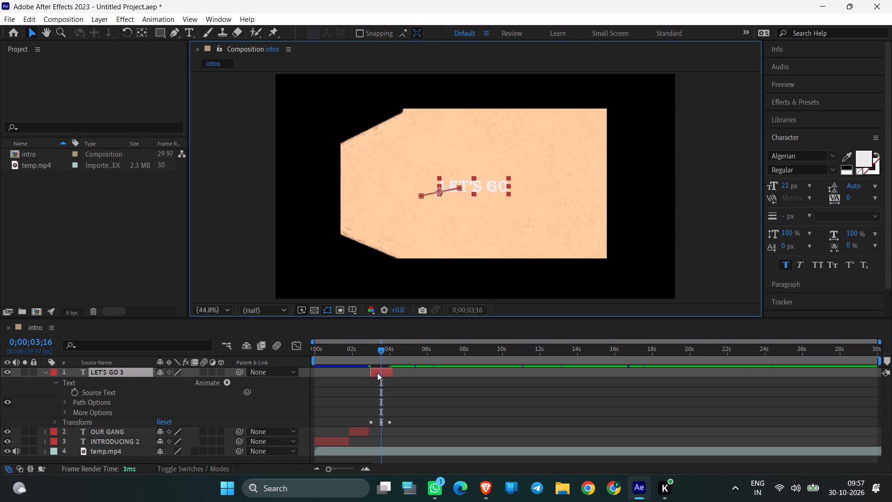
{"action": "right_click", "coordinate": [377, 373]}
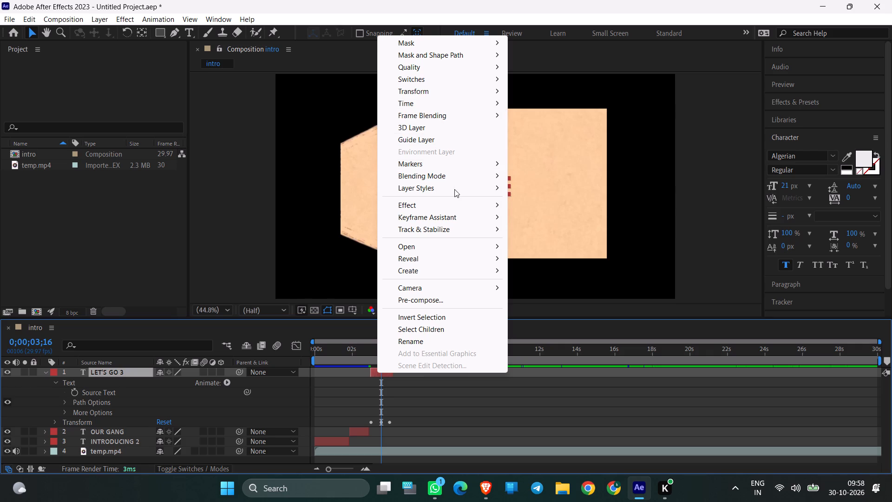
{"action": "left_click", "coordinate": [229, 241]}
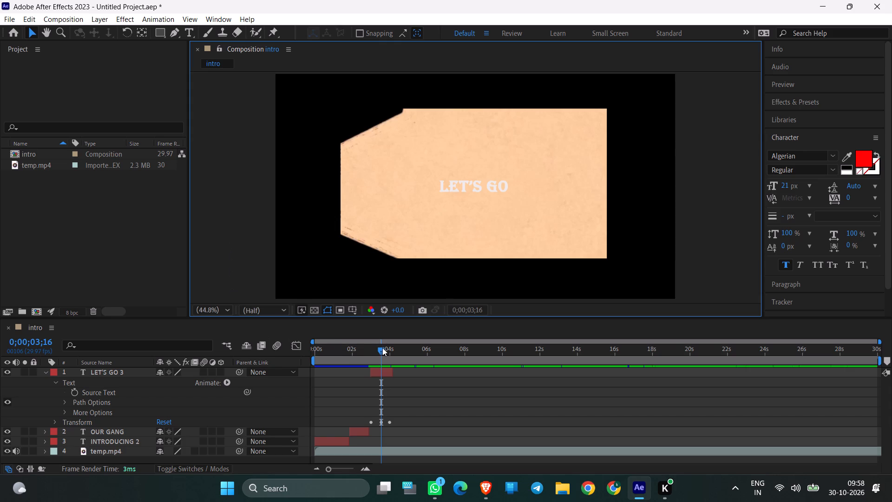
Scrub through the LET'S GO 3 layer's time span, stop at 0;00;03;29 and keep that layer selected.
{"action": "left_click_drag", "start_coordinate": [382, 349], "coordinate": [370, 351]}
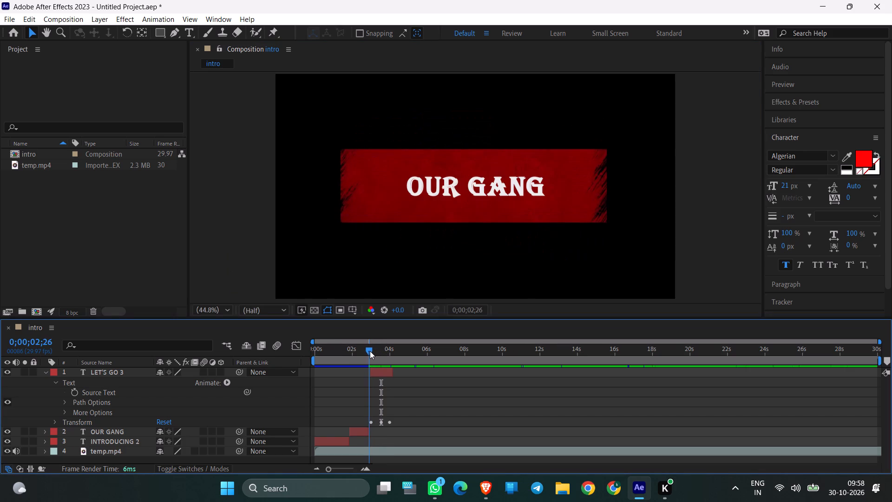
{"action": "left_click", "coordinate": [377, 372]}
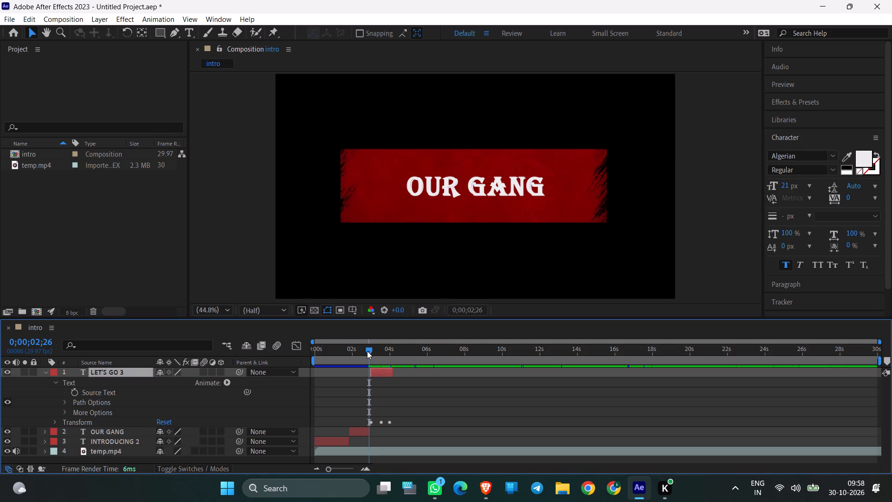
{"action": "left_click_drag", "start_coordinate": [367, 351], "coordinate": [370, 348]}
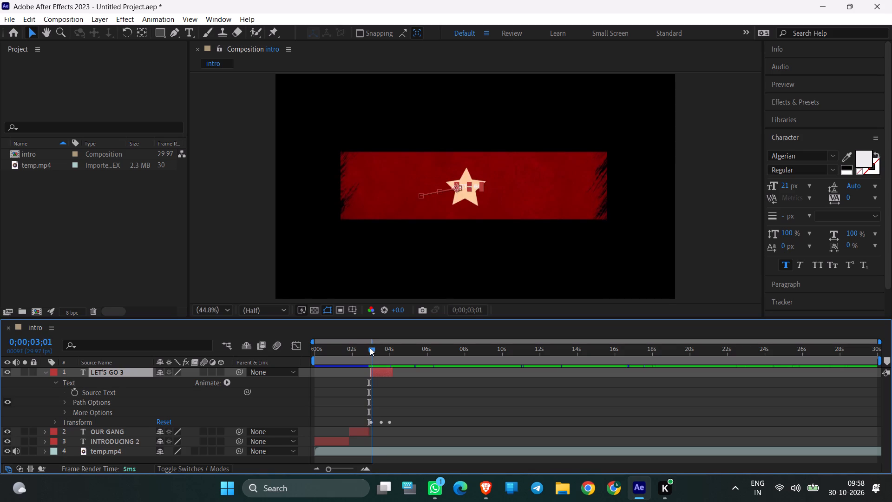
{"action": "left_click_drag", "start_coordinate": [370, 348], "coordinate": [381, 344]}
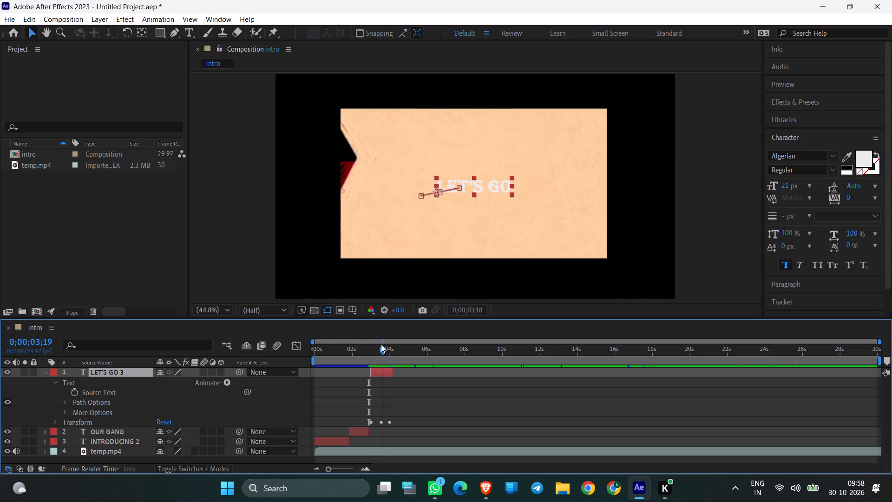
{"action": "left_click_drag", "start_coordinate": [381, 344], "coordinate": [393, 343]}
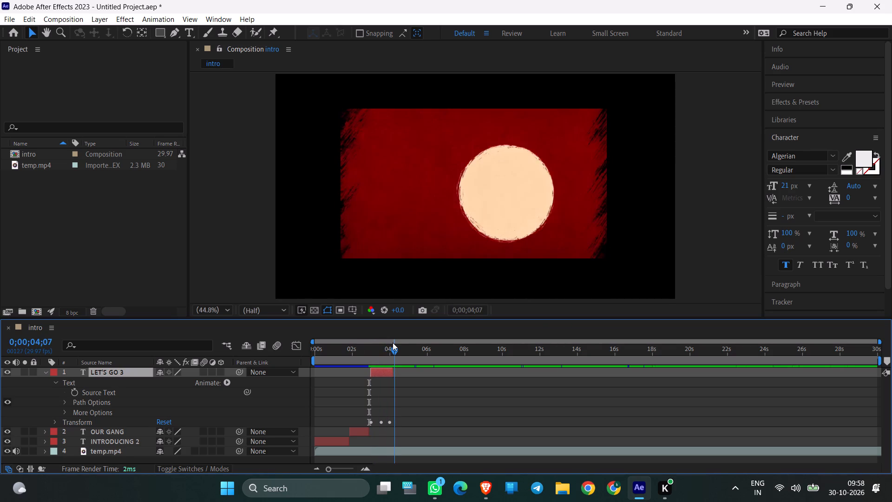
{"action": "left_click_drag", "start_coordinate": [393, 343], "coordinate": [387, 344]}
{"action": "left_click", "coordinate": [381, 374]}
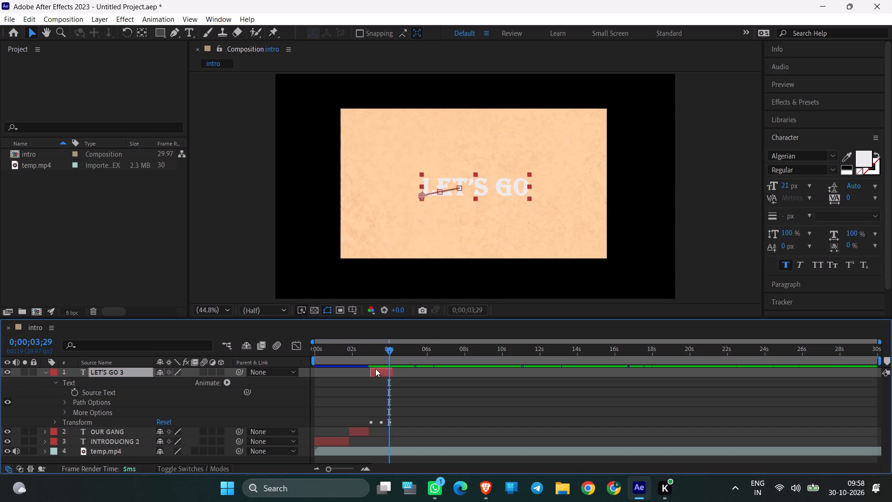
Collapse the Text properties and the whole property list of the LET'S GO 3 layer.
{"action": "left_click", "coordinate": [55, 381]}
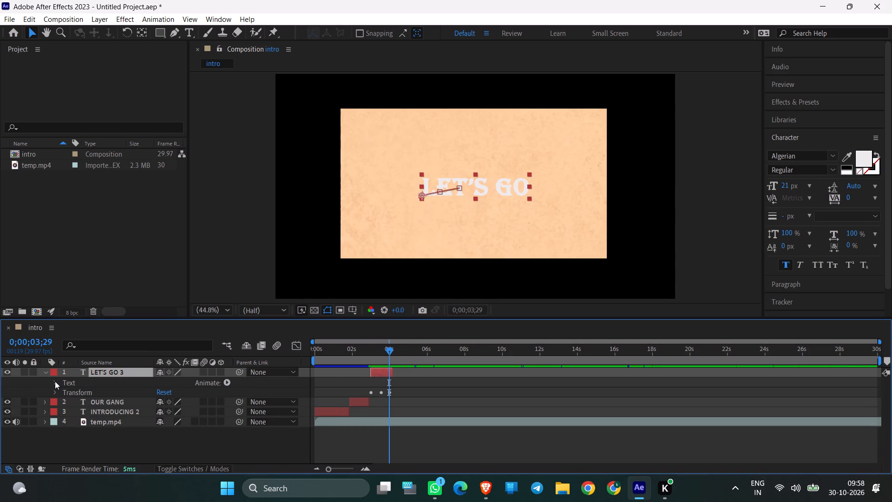
{"action": "left_click", "coordinate": [55, 381]}
{"action": "left_click", "coordinate": [55, 381]}
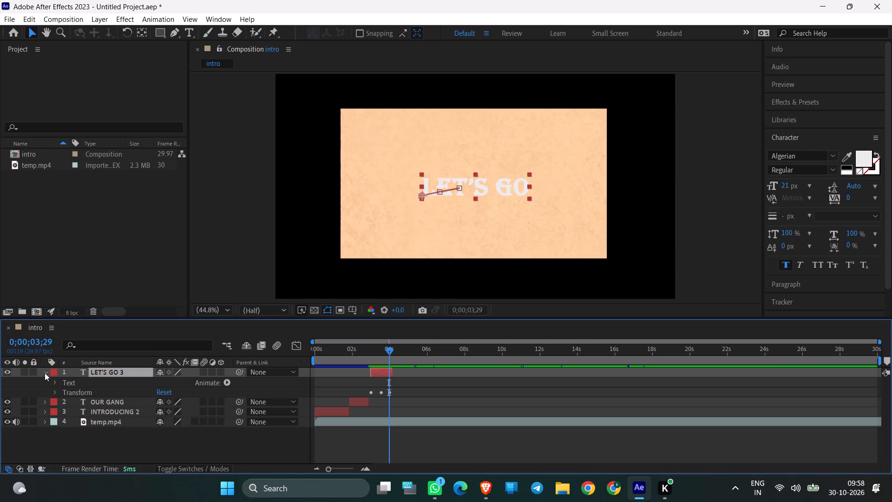
{"action": "left_click", "coordinate": [45, 373]}
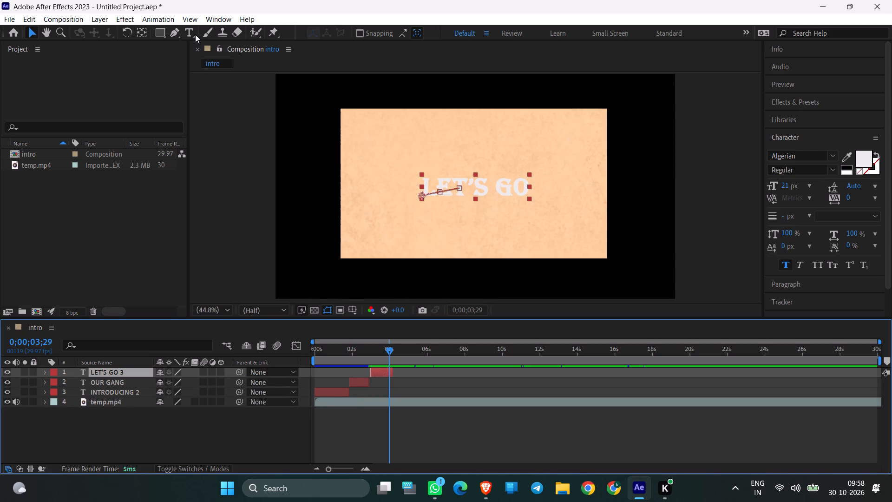
Select all the characters of the LET'S GO title with the Type tool for recolouring.
{"action": "left_click", "coordinate": [192, 32]}
{"action": "left_click", "coordinate": [474, 186]}
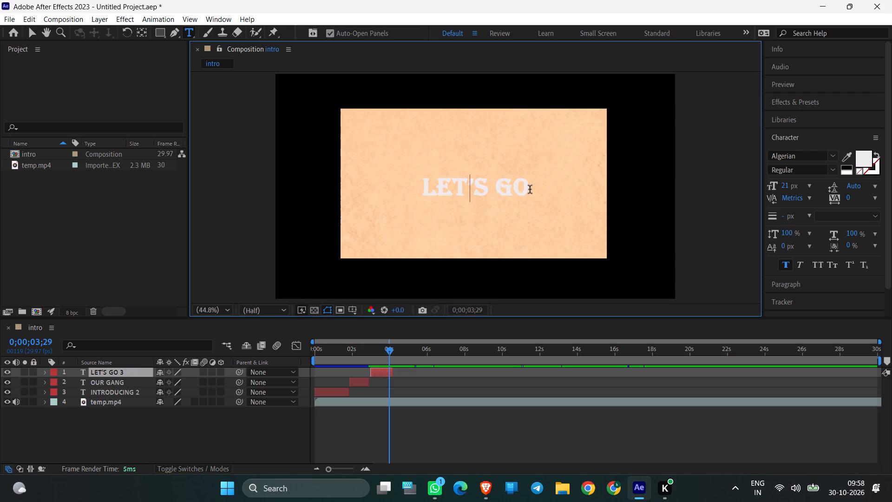
{"action": "left_click_drag", "start_coordinate": [530, 189], "coordinate": [424, 186]}
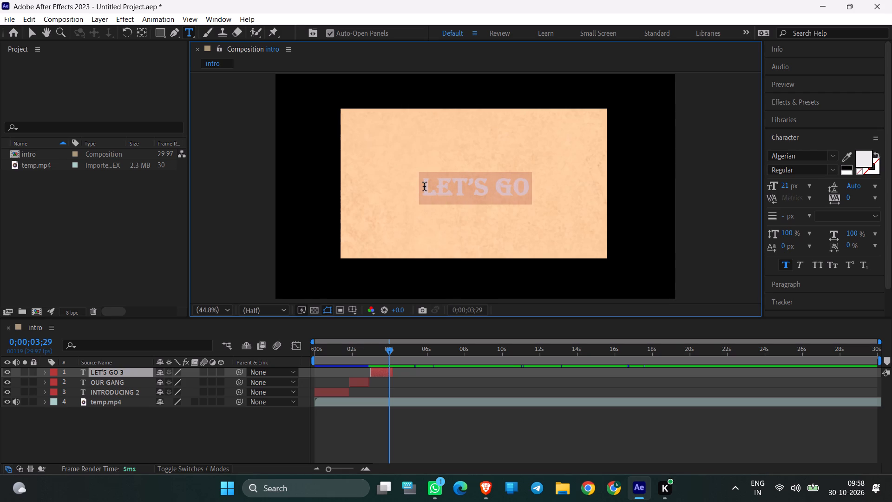
Change the fill colour of the selected LET'S GO title characters to a bright, fully saturated red.
{"action": "left_click", "coordinate": [865, 159]}
{"action": "left_click_drag", "start_coordinate": [414, 289], "coordinate": [453, 165]}
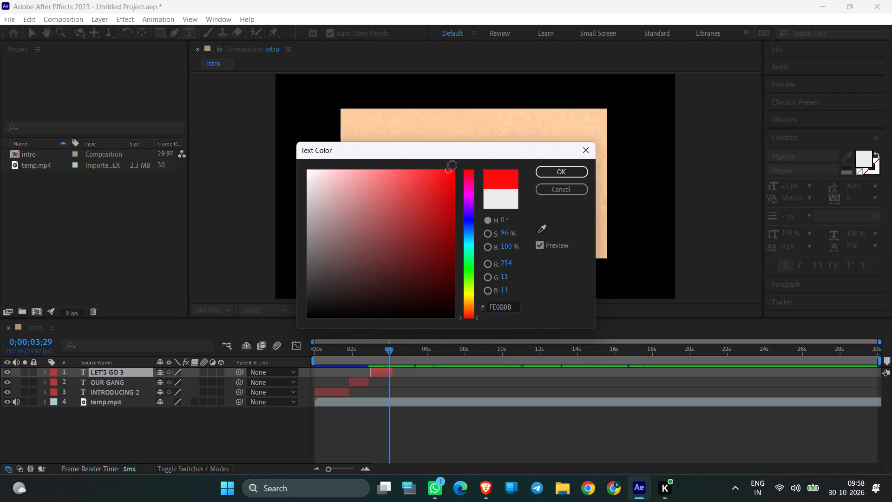
{"action": "left_click_drag", "start_coordinate": [453, 165], "coordinate": [458, 160]}
{"action": "left_click", "coordinate": [565, 172]}
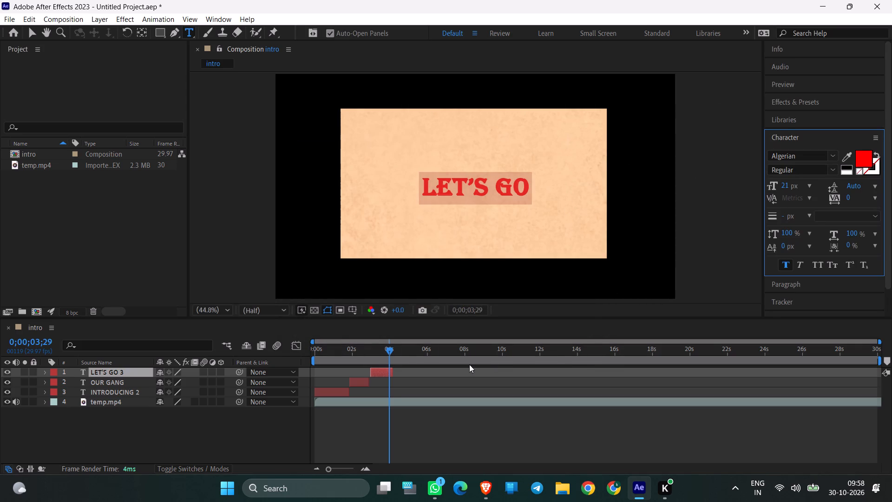
Preview the intro composition from 0;00;00;00 to check the three titles against the template, stopping at about 0;00;06;09.
{"action": "left_click_drag", "start_coordinate": [388, 350], "coordinate": [358, 356]}
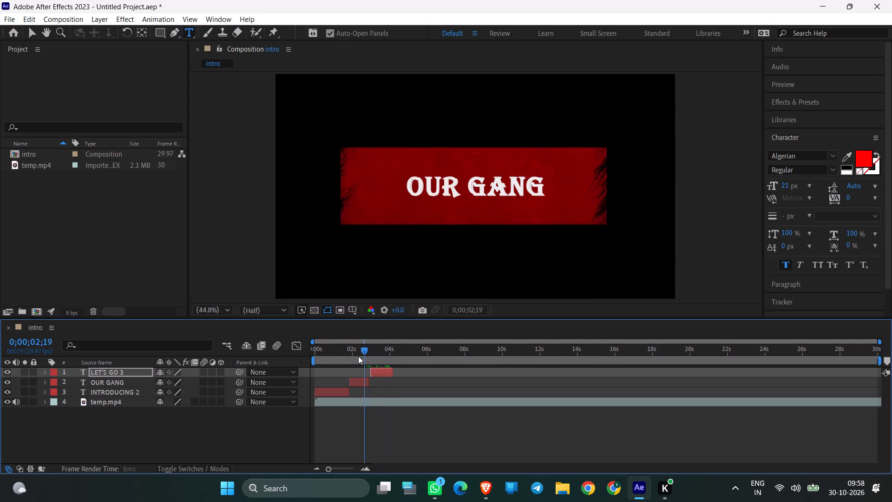
{"action": "left_click_drag", "start_coordinate": [358, 356], "coordinate": [282, 365]}
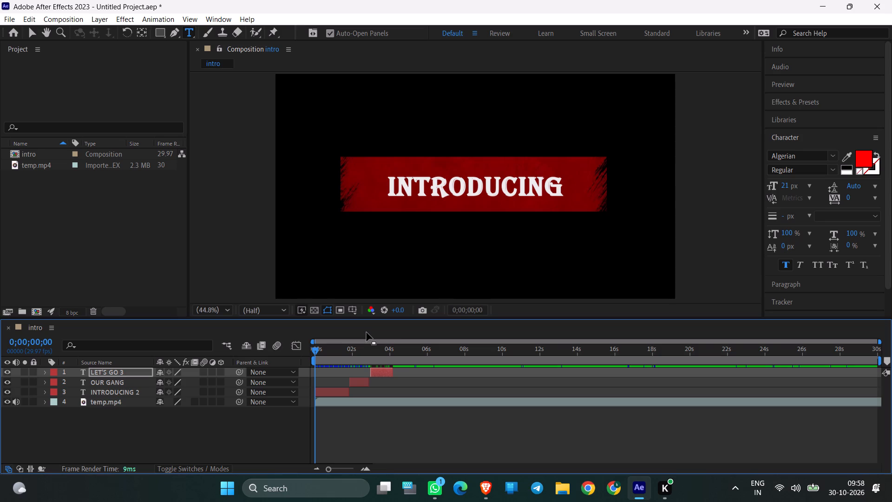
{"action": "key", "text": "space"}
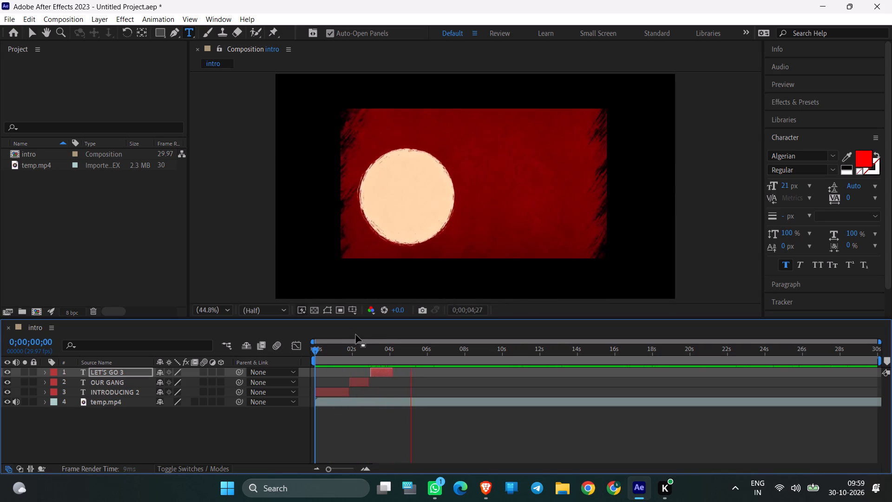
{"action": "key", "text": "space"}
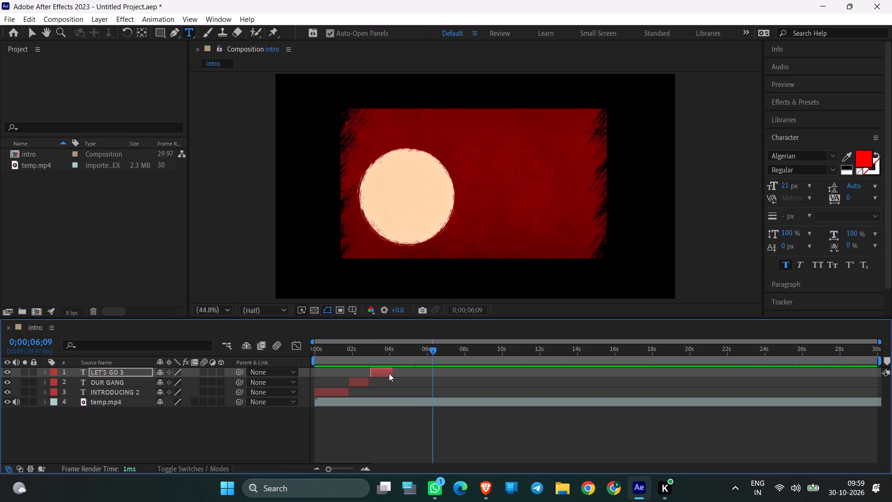
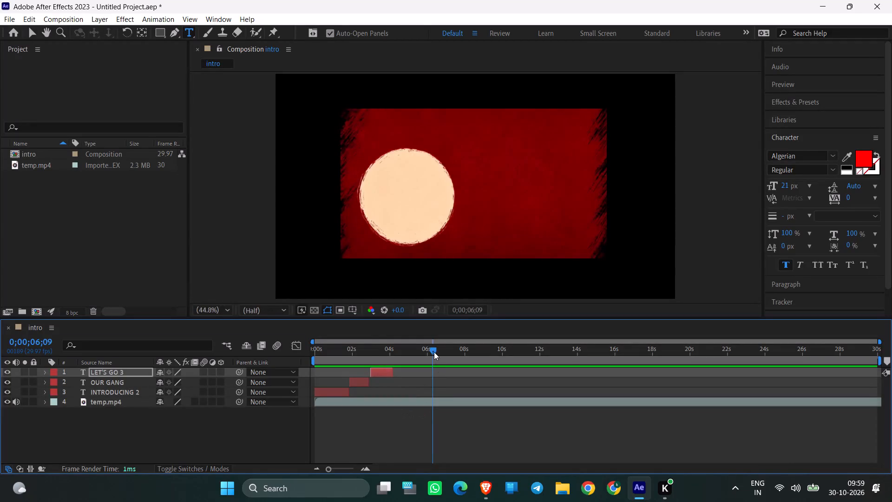
Return the current-time indicator to the start of the intro composition, at 0;00;00;00.
{"action": "left_click_drag", "start_coordinate": [433, 351], "coordinate": [254, 368]}
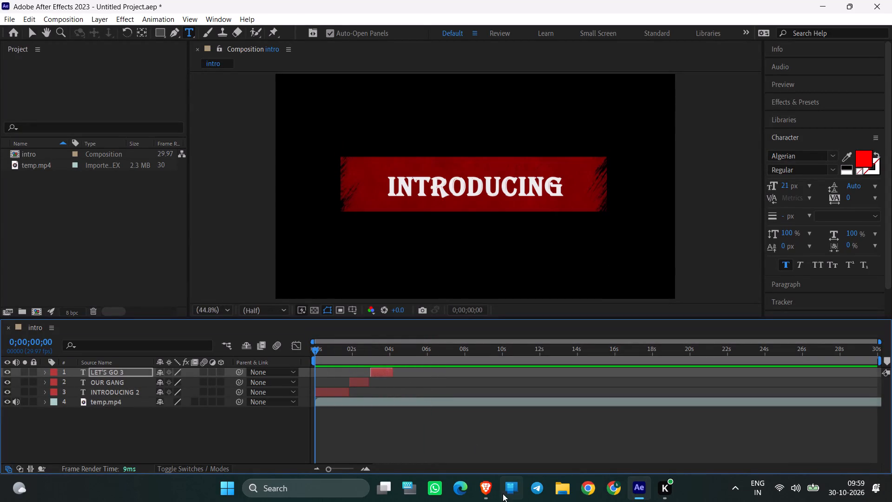
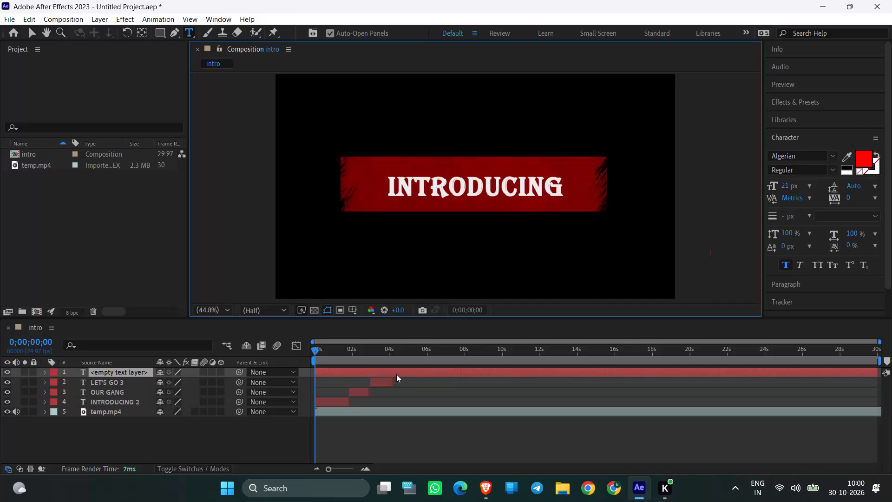
Delete the empty text layer at the top of the intro composition's layer stack.
{"action": "left_click", "coordinate": [396, 374]}
{"action": "key", "text": "Delete"}
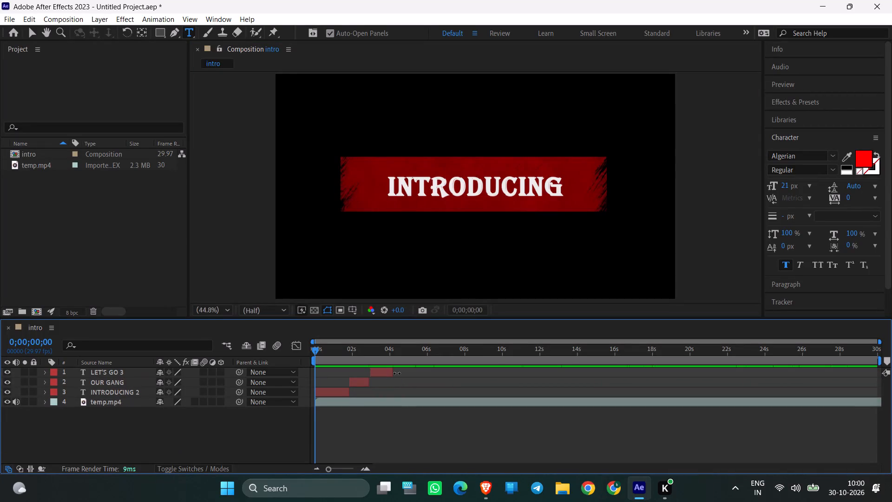